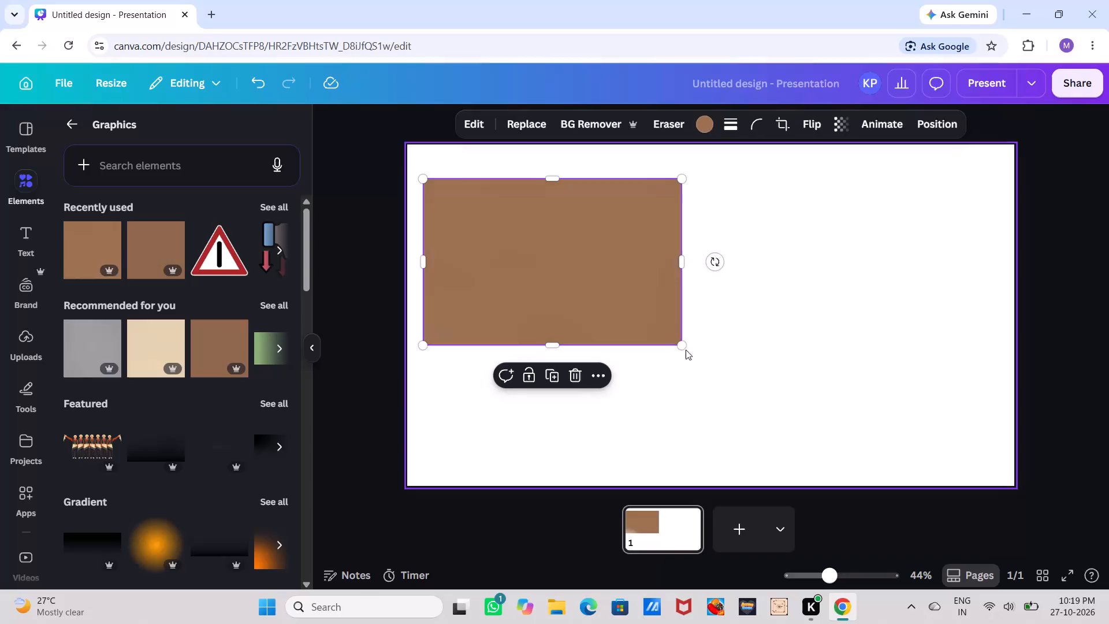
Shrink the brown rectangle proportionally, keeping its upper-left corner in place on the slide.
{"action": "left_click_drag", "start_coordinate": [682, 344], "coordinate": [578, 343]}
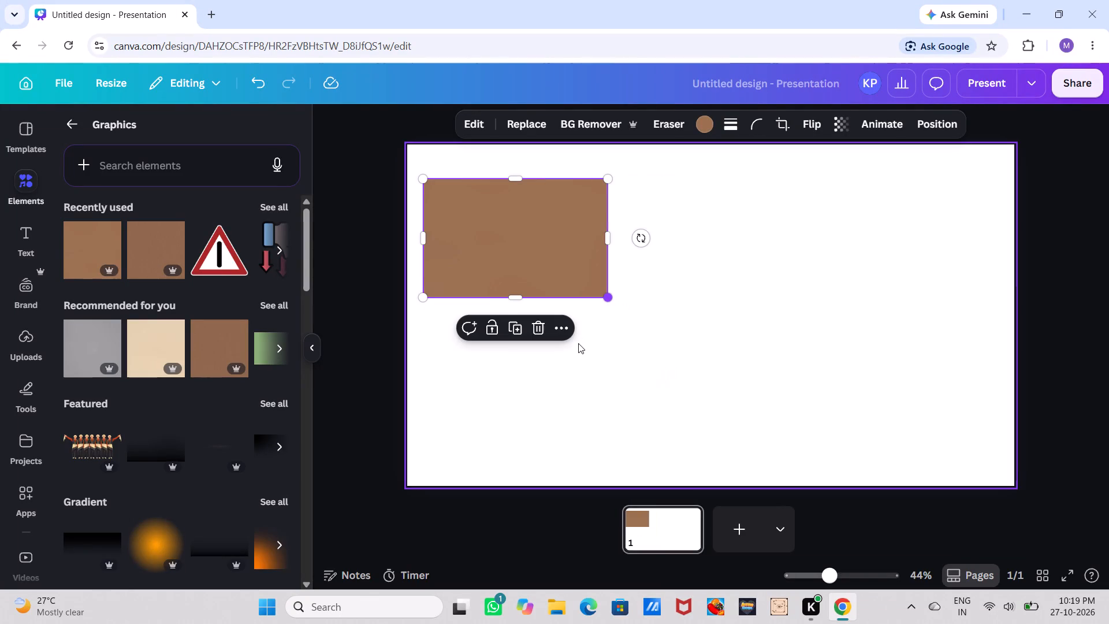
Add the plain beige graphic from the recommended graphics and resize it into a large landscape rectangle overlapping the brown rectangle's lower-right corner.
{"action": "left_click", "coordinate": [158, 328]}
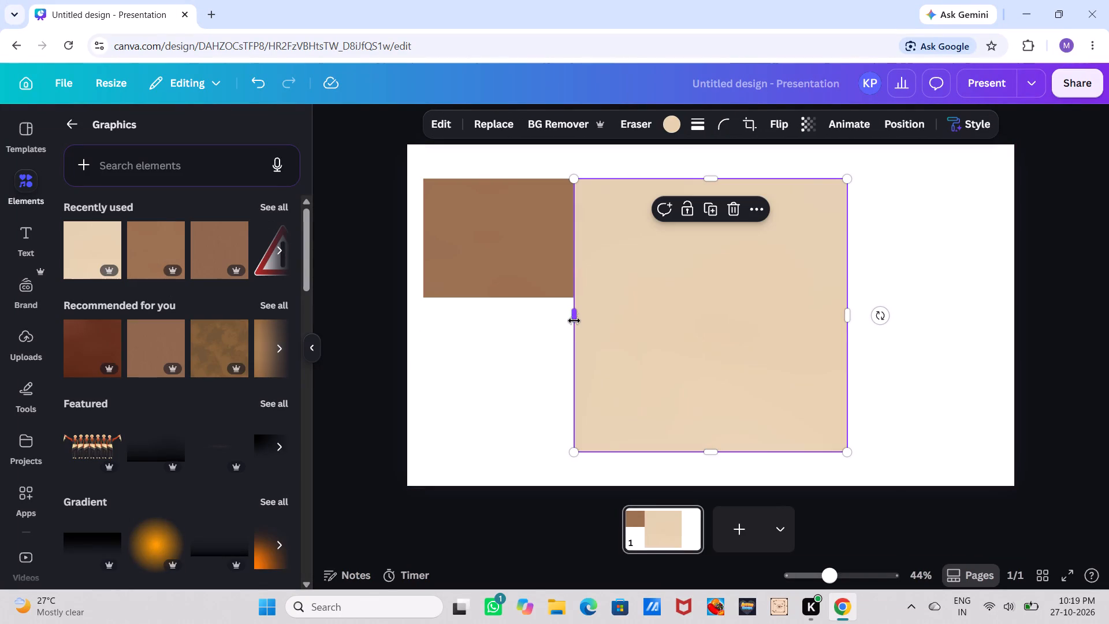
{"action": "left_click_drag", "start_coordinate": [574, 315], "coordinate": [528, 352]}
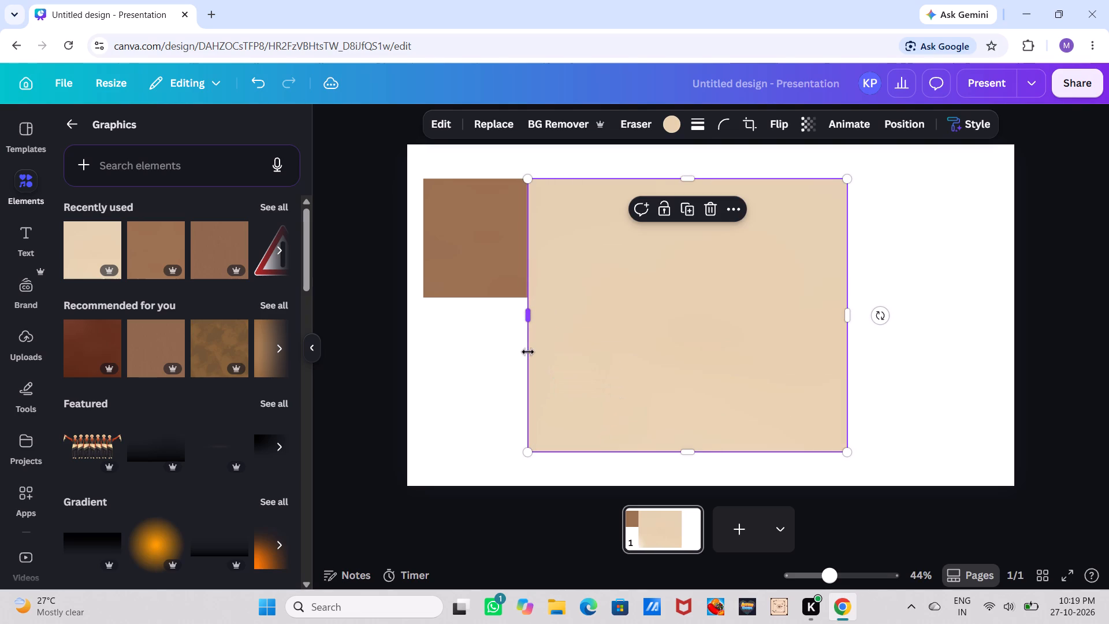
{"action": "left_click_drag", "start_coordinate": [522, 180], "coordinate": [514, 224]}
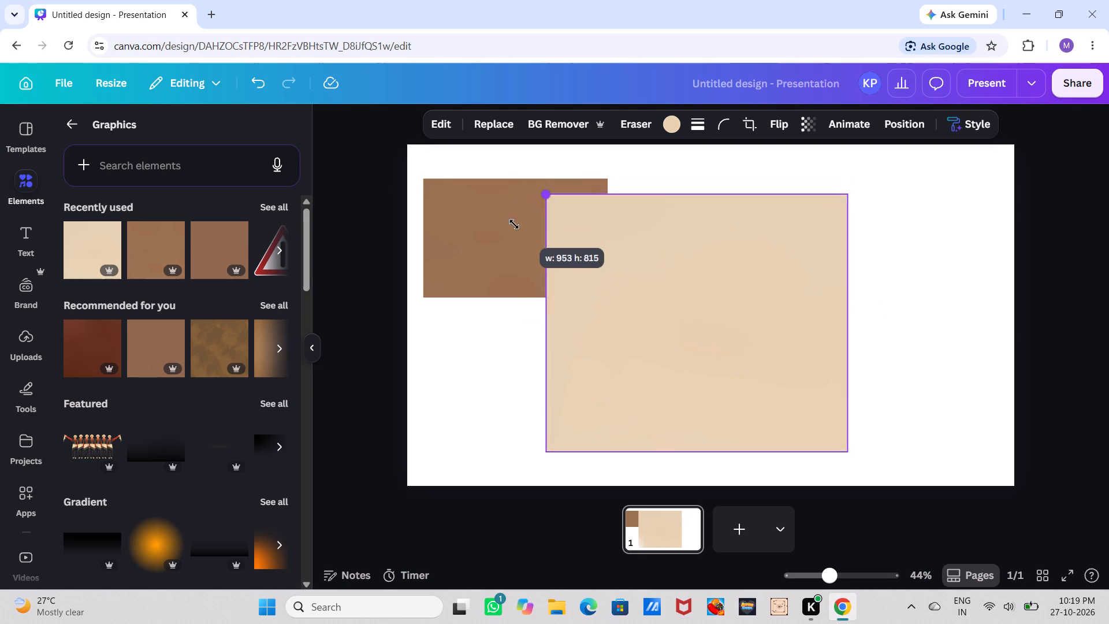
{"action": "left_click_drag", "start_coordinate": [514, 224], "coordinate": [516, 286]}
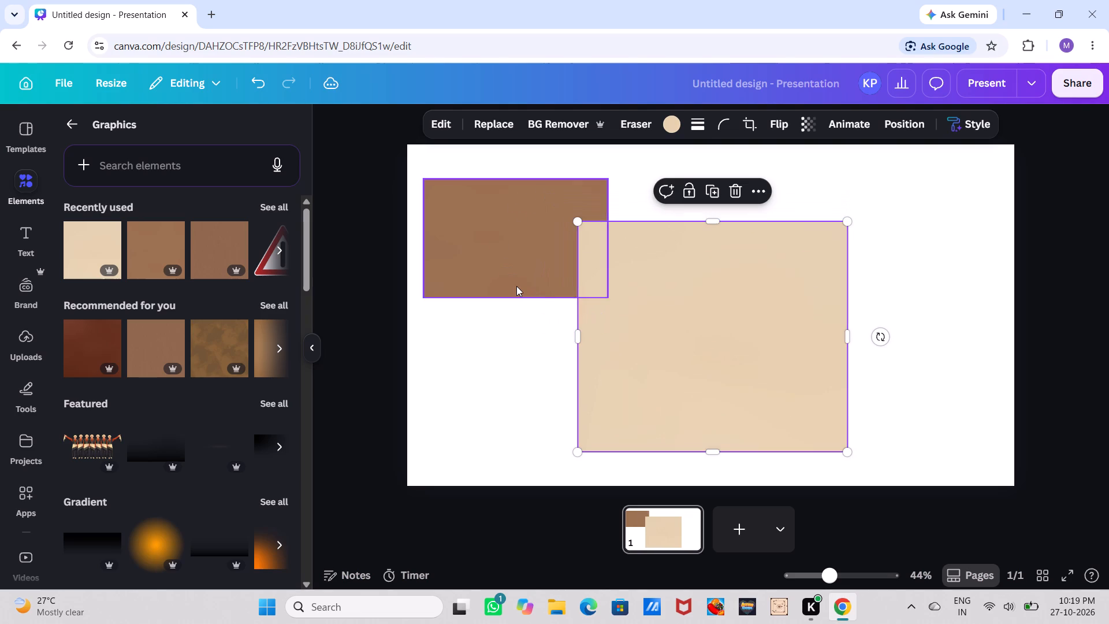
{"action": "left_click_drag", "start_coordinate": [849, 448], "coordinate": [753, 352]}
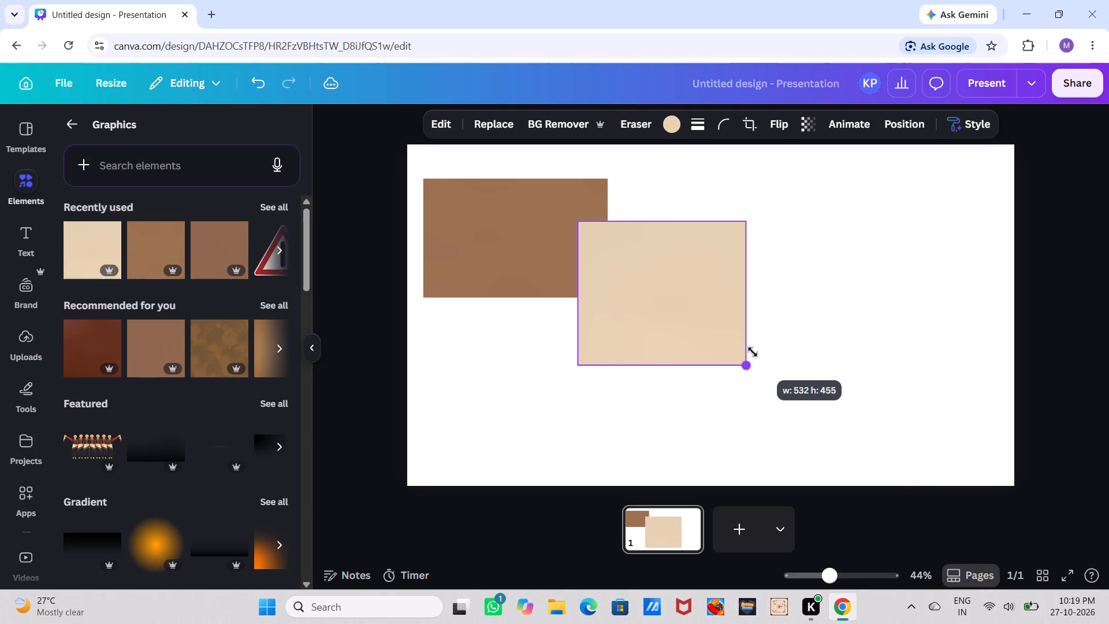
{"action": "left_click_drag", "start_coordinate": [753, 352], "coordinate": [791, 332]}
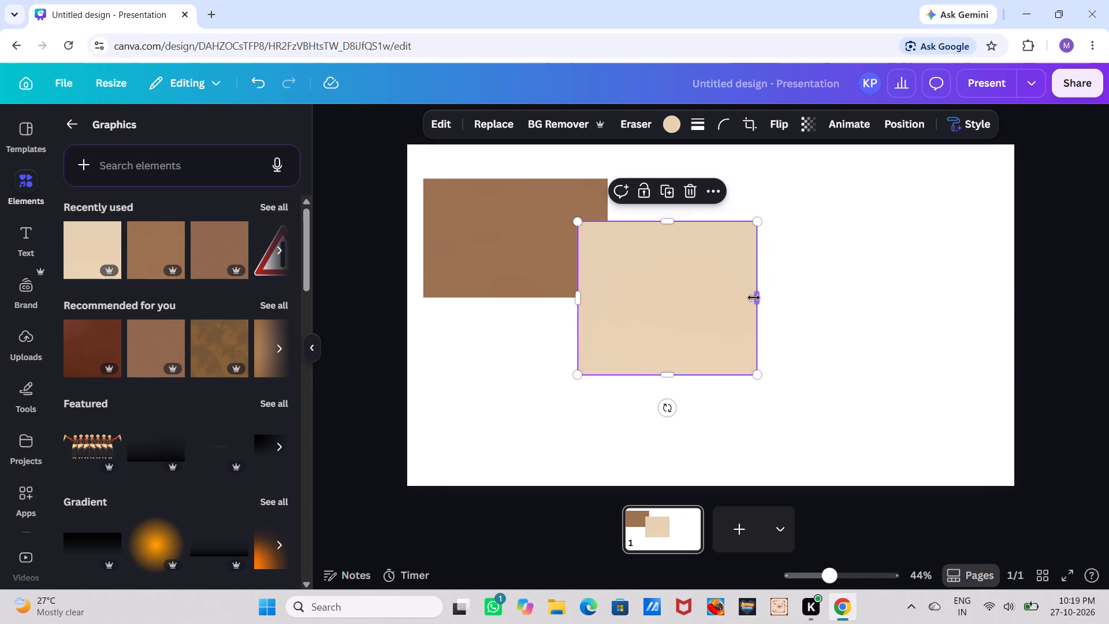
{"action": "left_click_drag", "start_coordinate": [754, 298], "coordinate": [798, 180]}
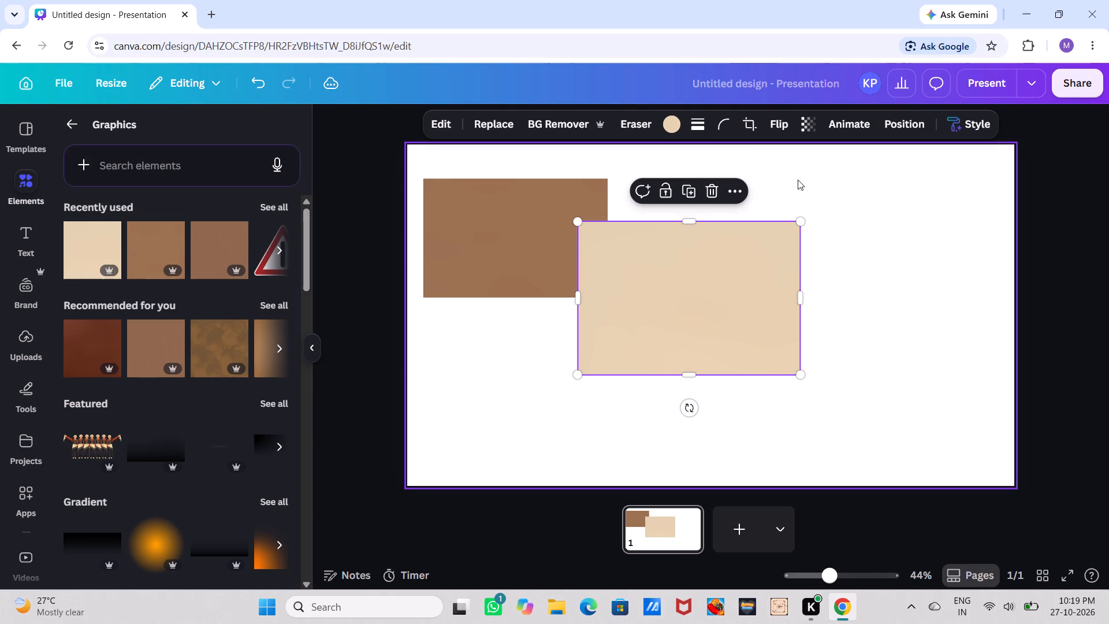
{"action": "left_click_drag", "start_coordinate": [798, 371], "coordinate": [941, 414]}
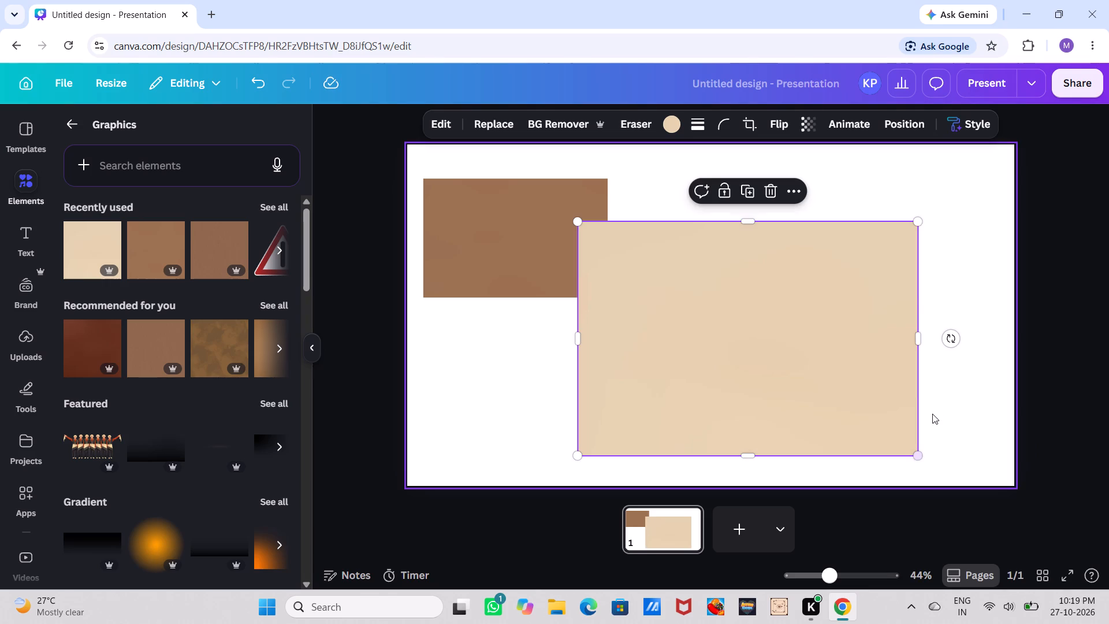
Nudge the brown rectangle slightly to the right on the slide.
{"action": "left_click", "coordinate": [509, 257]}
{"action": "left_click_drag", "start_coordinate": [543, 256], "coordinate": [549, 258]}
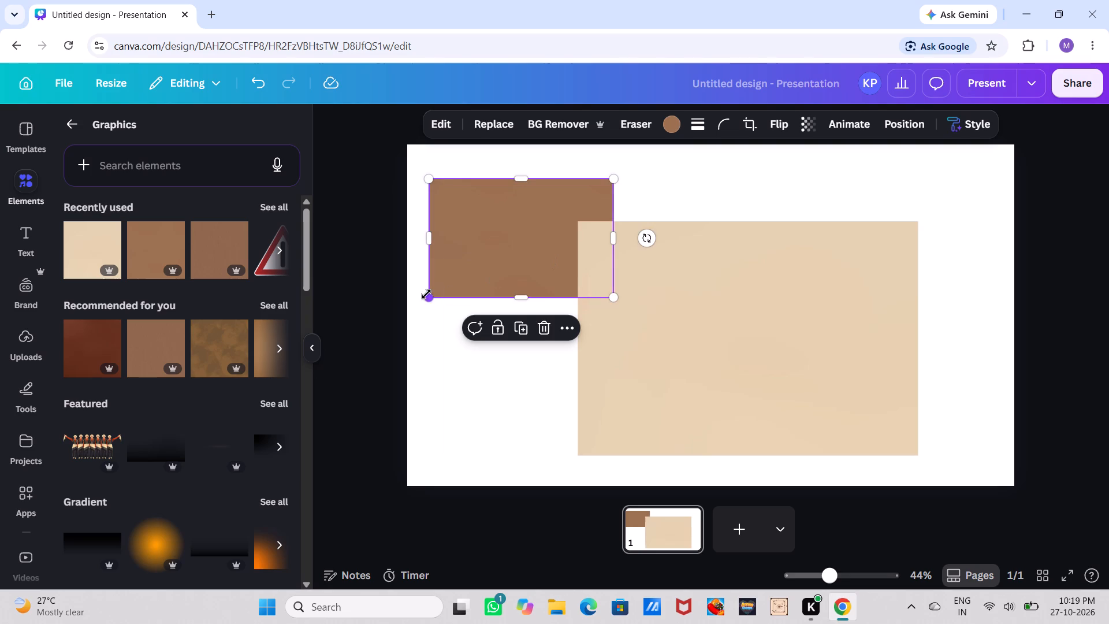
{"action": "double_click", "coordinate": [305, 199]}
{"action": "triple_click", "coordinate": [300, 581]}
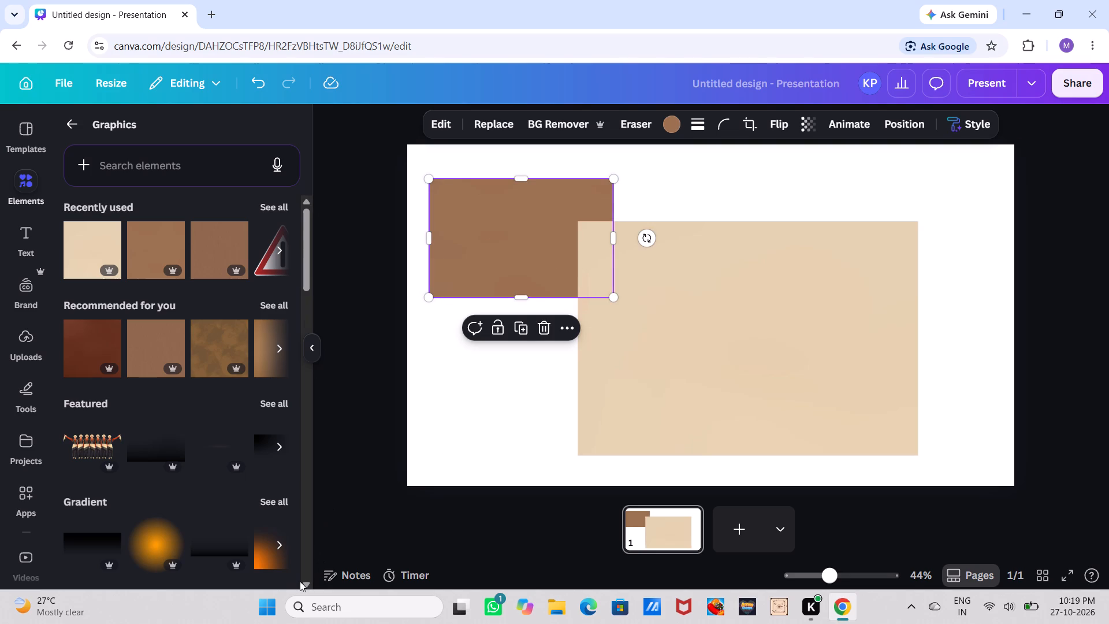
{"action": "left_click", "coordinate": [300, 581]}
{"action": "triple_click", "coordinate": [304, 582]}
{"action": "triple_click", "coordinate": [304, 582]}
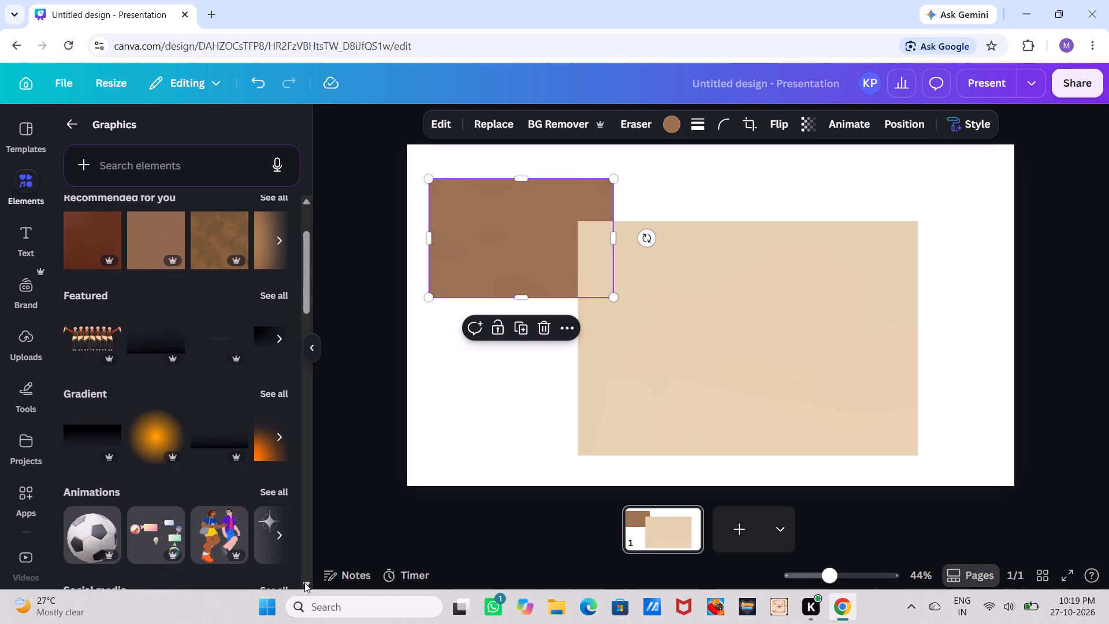
Search the presentation templates for "finance department" and open the Blue and White Clean Corporate Finance Report Presentation's page previews.
{"action": "left_click", "coordinate": [22, 135]}
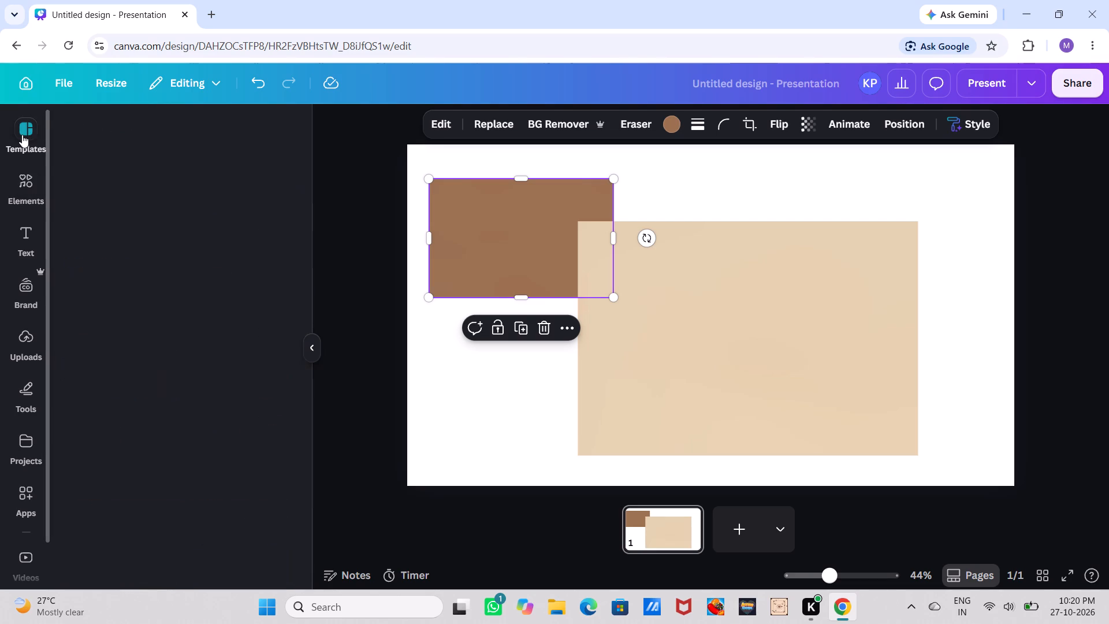
{"action": "left_click", "coordinate": [127, 136]}
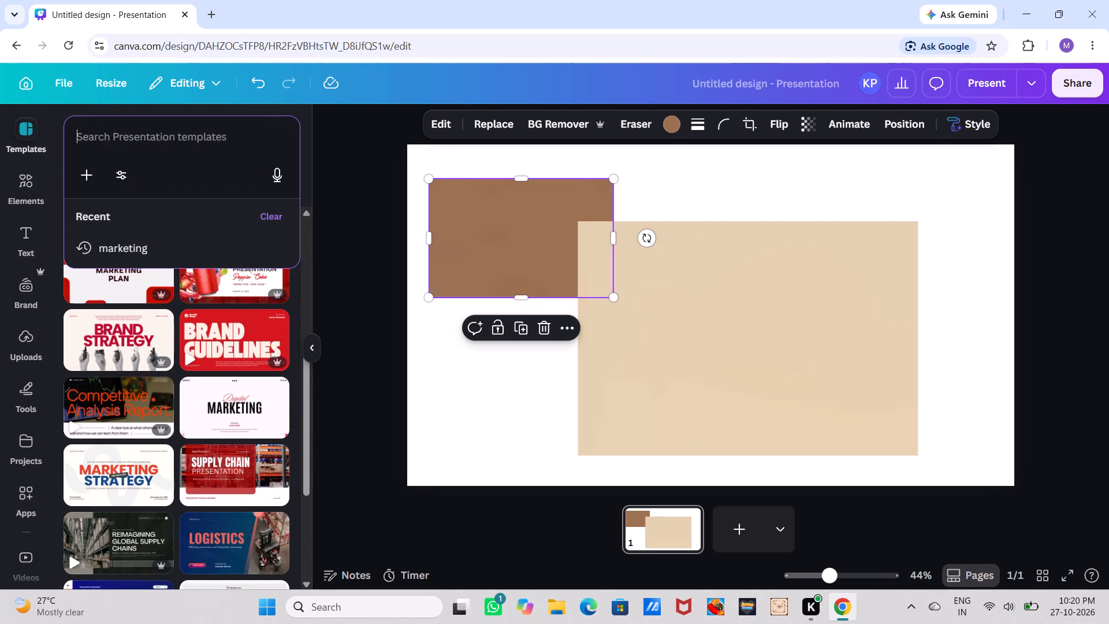
{"action": "type", "text": "finance d"}
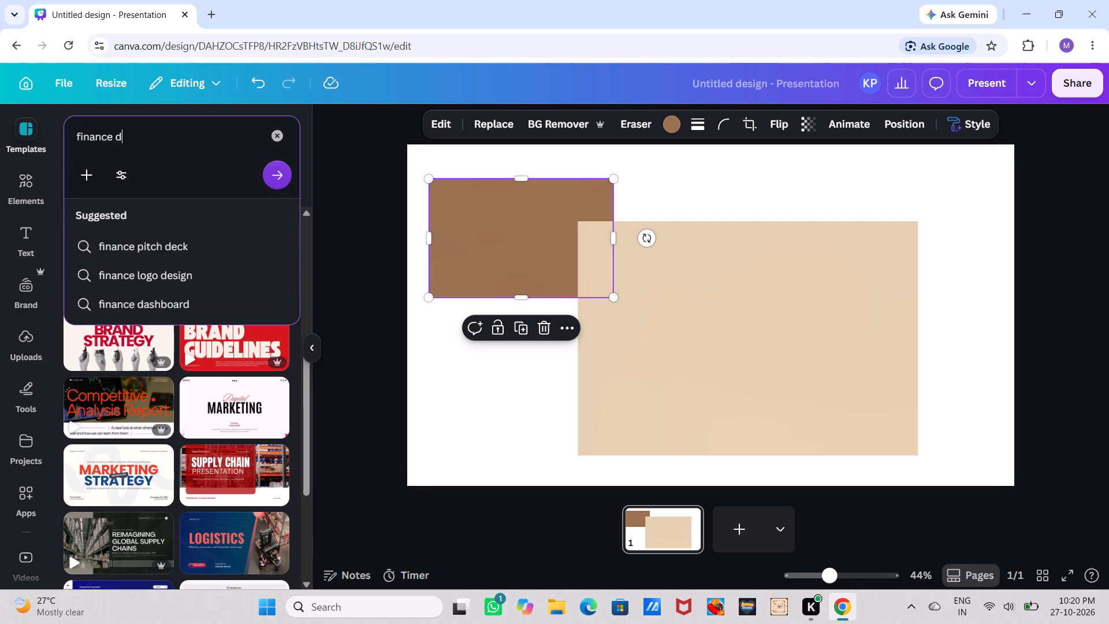
{"action": "type", "text": "epa"}
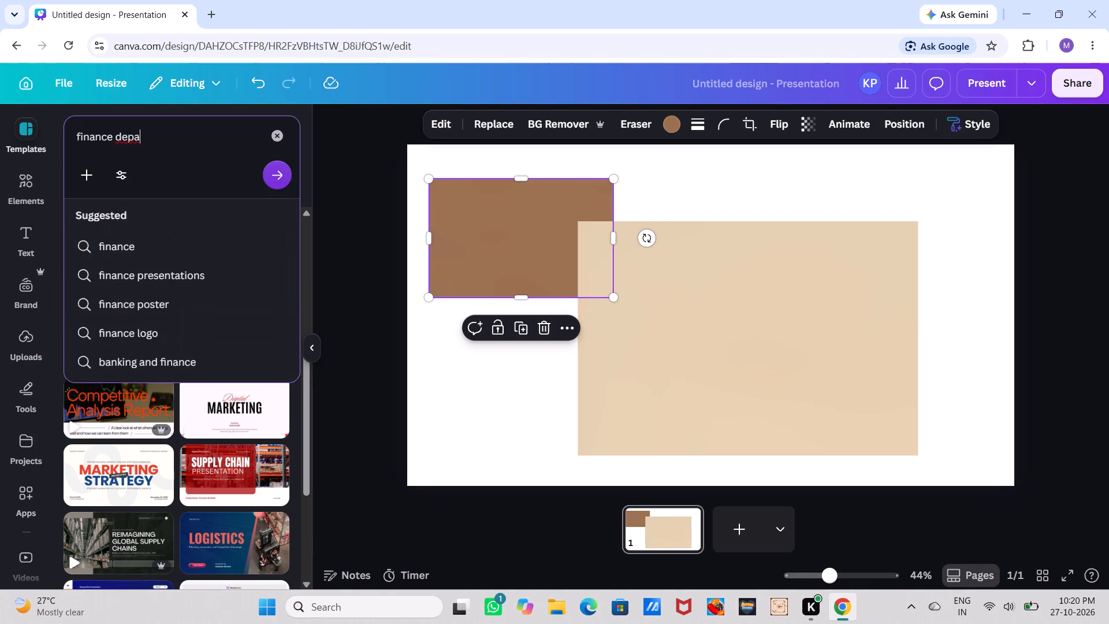
{"action": "type", "text": "rtment"}
{"action": "key", "text": "Return"}
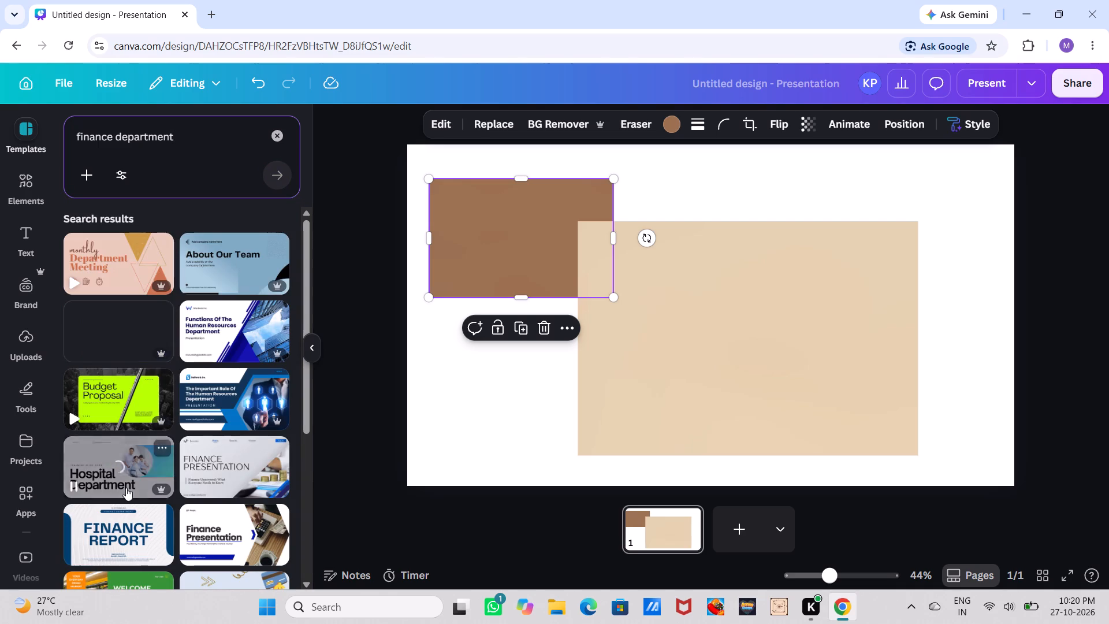
{"action": "left_click", "coordinate": [127, 511]}
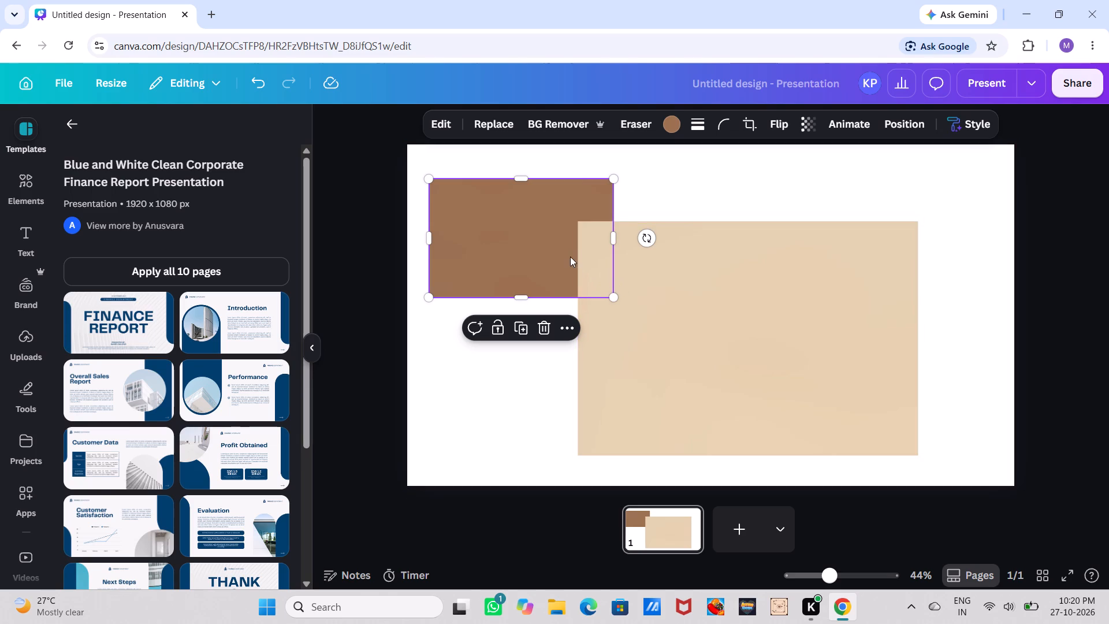
Delete the brown rectangle from the slide.
{"action": "left_click", "coordinate": [549, 256]}
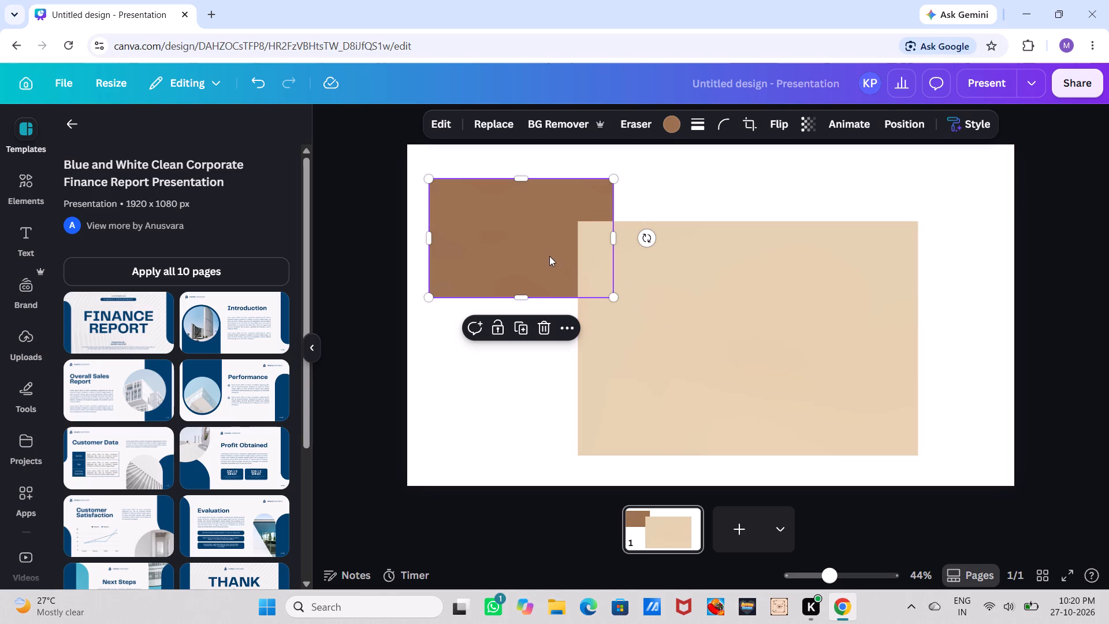
{"action": "left_click", "coordinate": [549, 256]}
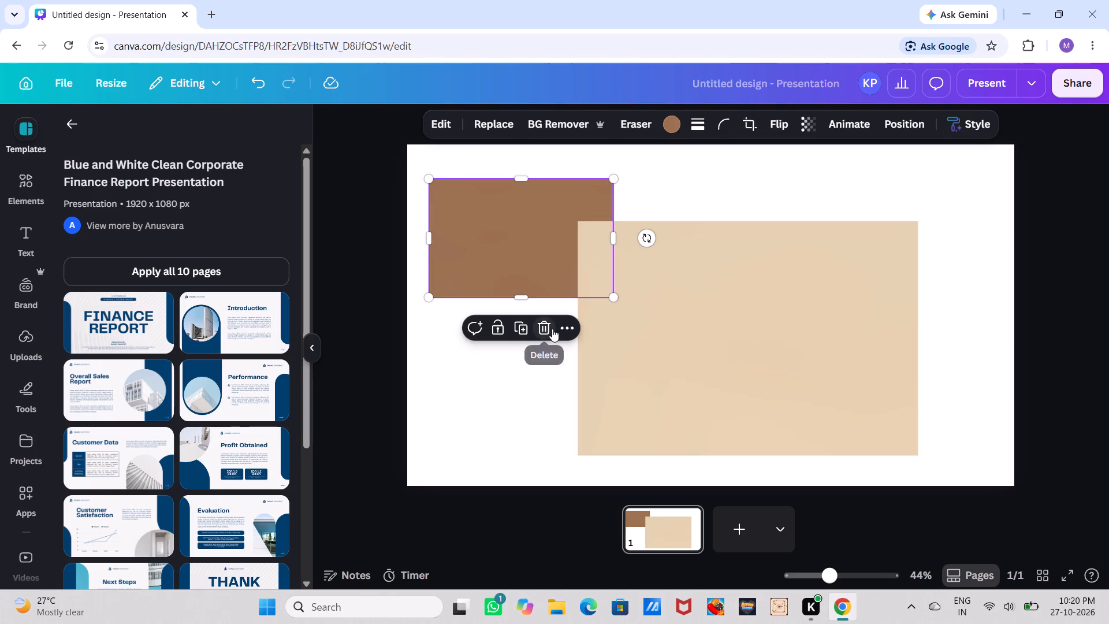
{"action": "left_click", "coordinate": [552, 329]}
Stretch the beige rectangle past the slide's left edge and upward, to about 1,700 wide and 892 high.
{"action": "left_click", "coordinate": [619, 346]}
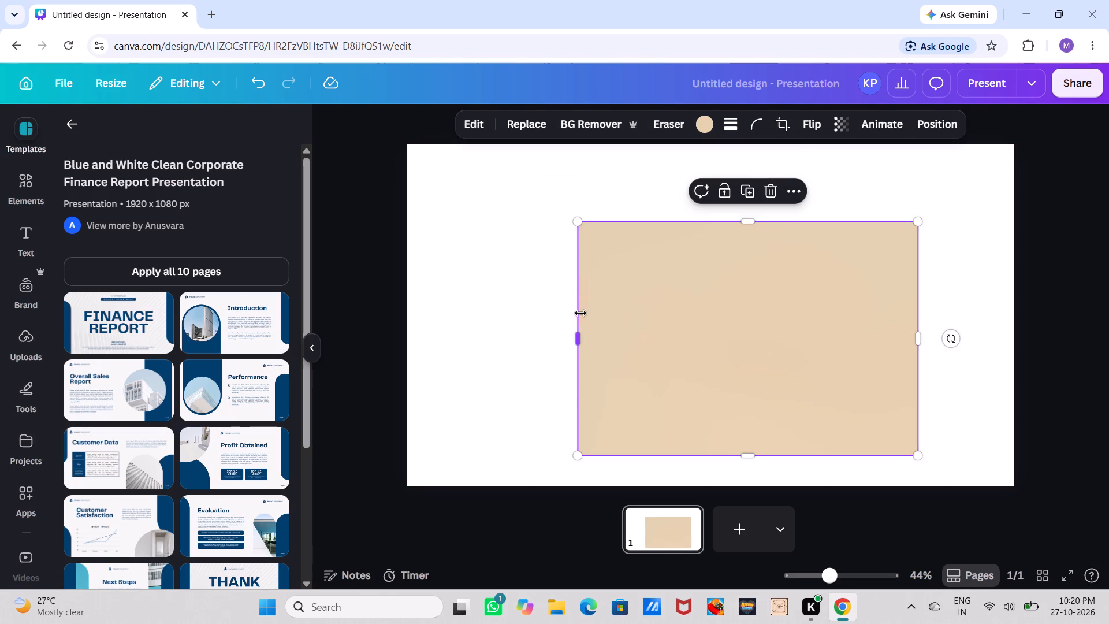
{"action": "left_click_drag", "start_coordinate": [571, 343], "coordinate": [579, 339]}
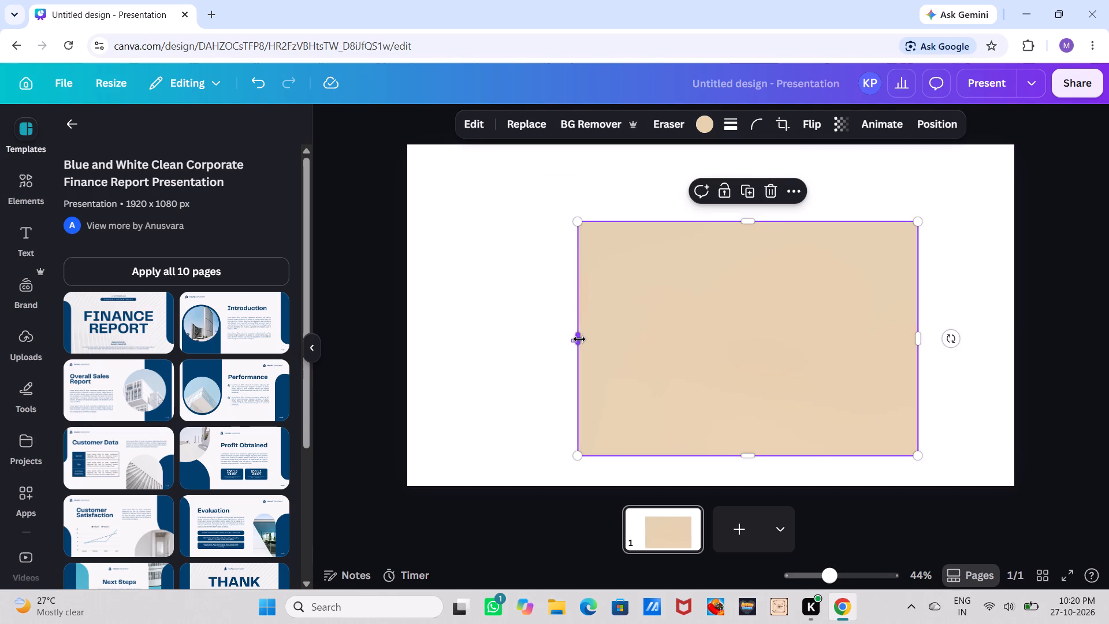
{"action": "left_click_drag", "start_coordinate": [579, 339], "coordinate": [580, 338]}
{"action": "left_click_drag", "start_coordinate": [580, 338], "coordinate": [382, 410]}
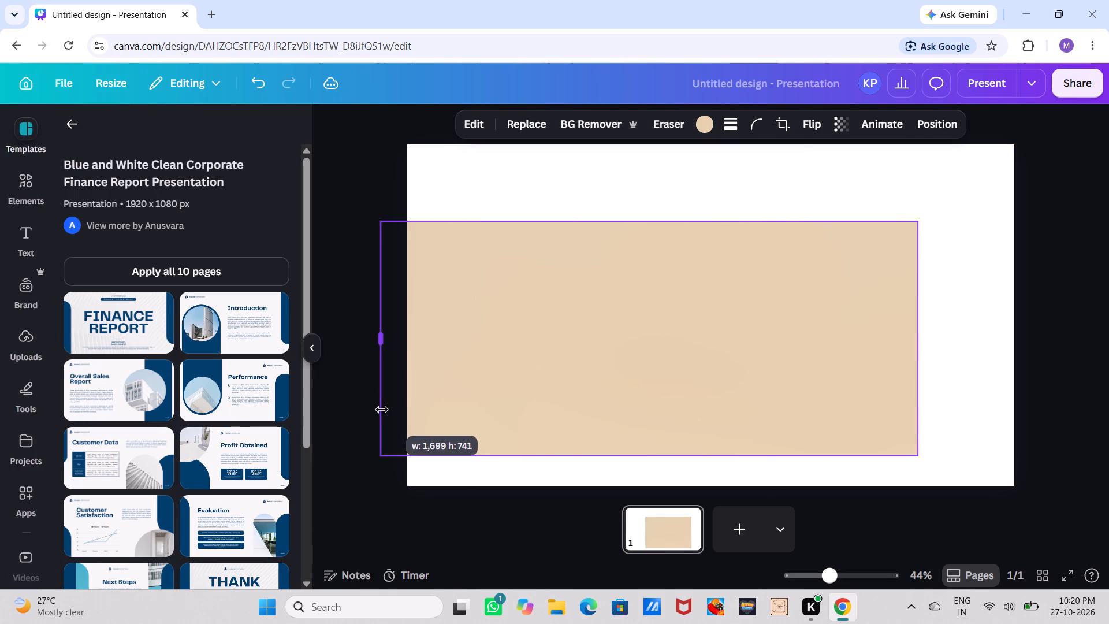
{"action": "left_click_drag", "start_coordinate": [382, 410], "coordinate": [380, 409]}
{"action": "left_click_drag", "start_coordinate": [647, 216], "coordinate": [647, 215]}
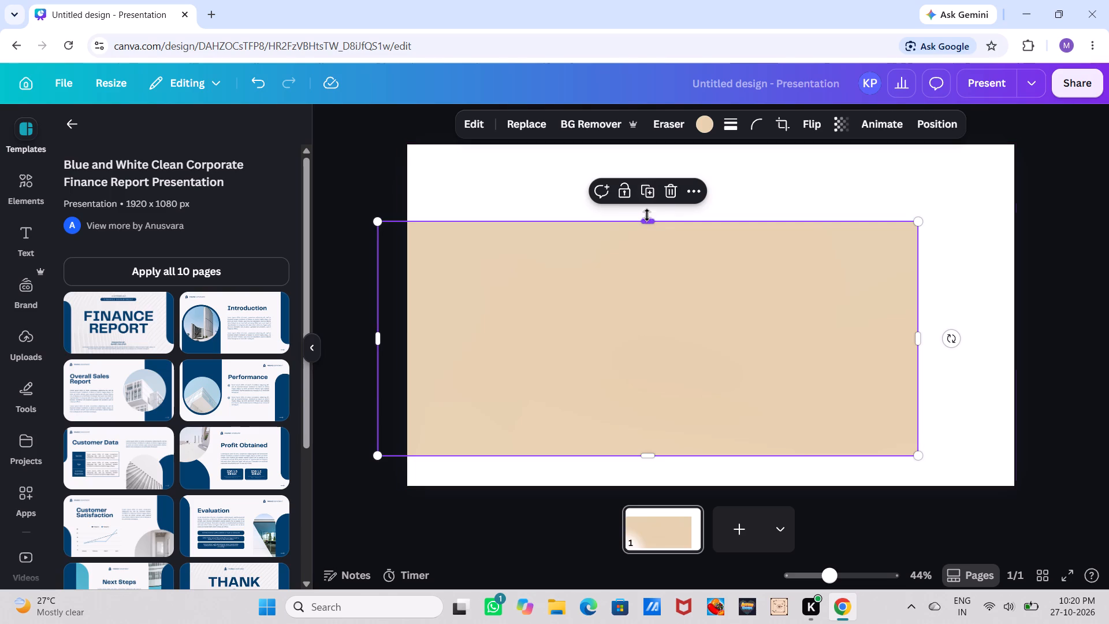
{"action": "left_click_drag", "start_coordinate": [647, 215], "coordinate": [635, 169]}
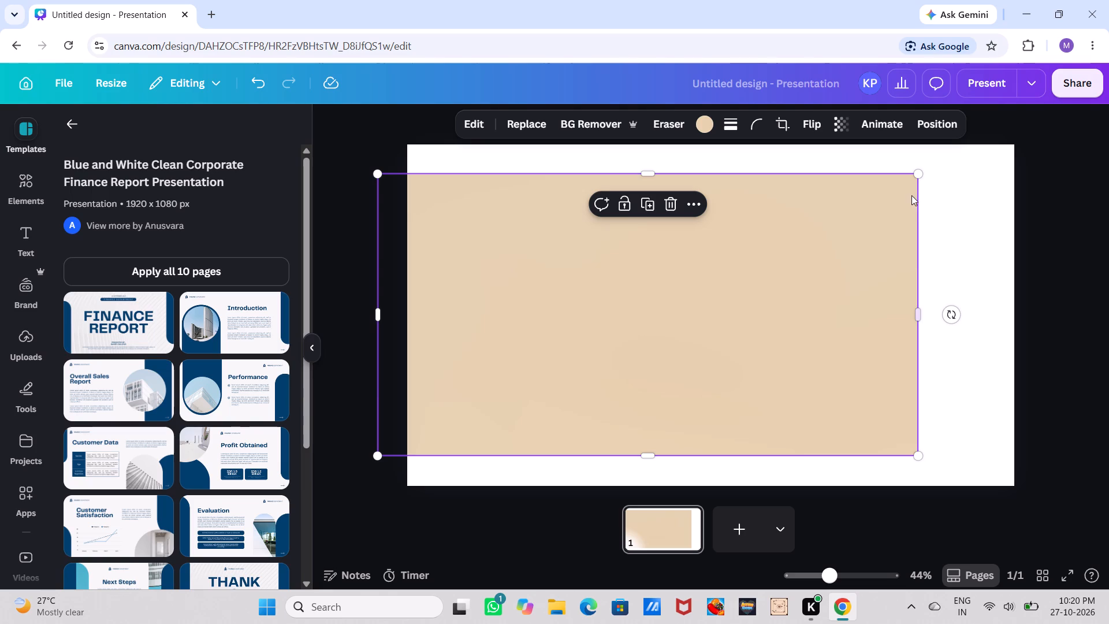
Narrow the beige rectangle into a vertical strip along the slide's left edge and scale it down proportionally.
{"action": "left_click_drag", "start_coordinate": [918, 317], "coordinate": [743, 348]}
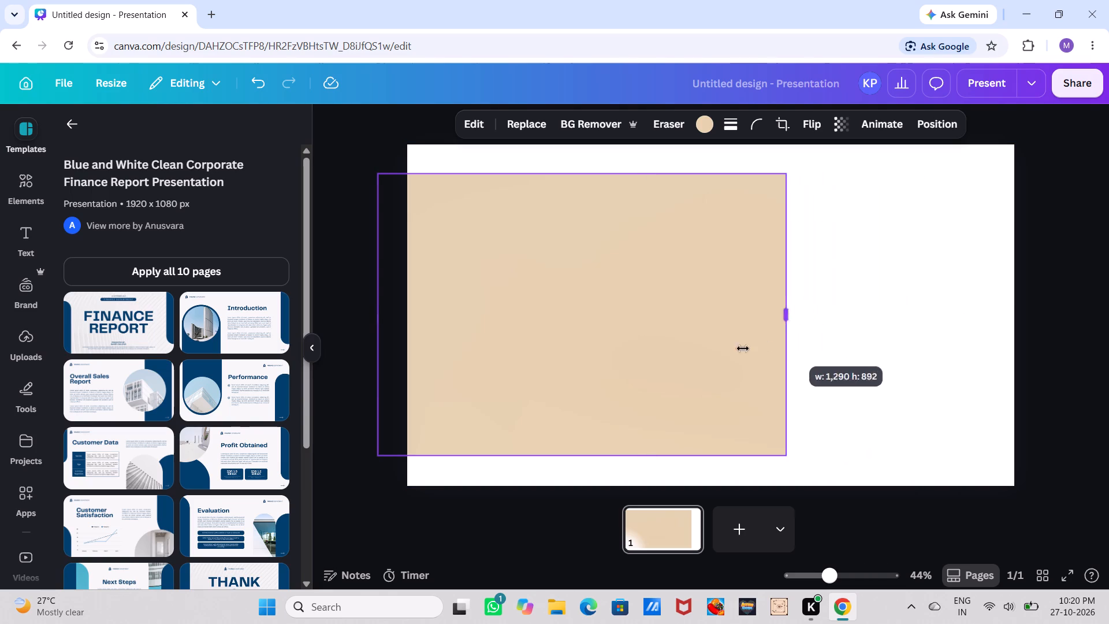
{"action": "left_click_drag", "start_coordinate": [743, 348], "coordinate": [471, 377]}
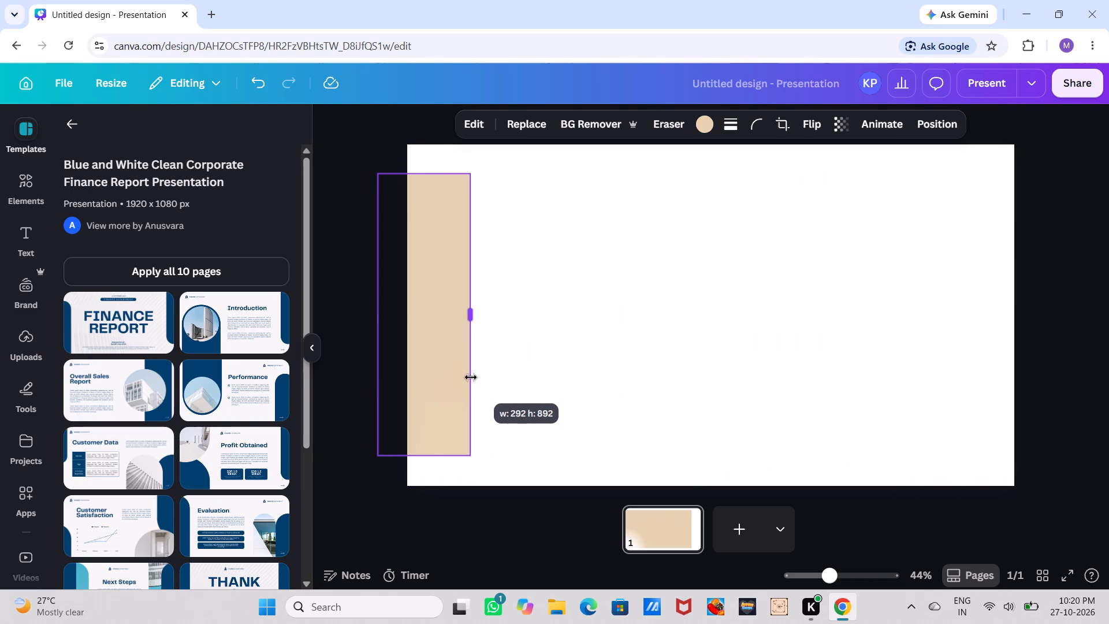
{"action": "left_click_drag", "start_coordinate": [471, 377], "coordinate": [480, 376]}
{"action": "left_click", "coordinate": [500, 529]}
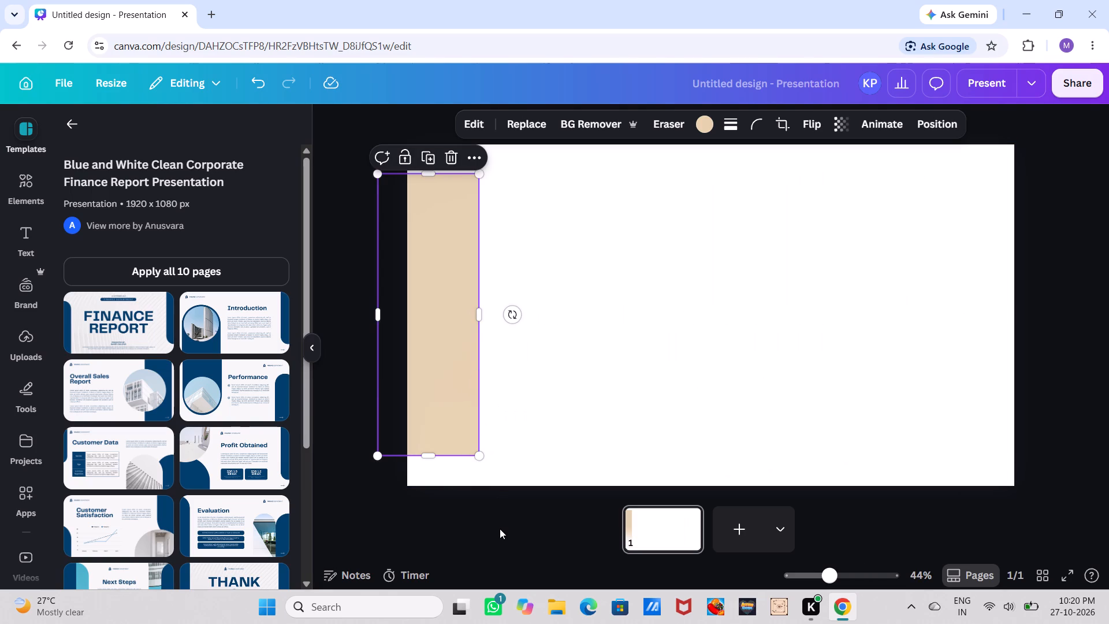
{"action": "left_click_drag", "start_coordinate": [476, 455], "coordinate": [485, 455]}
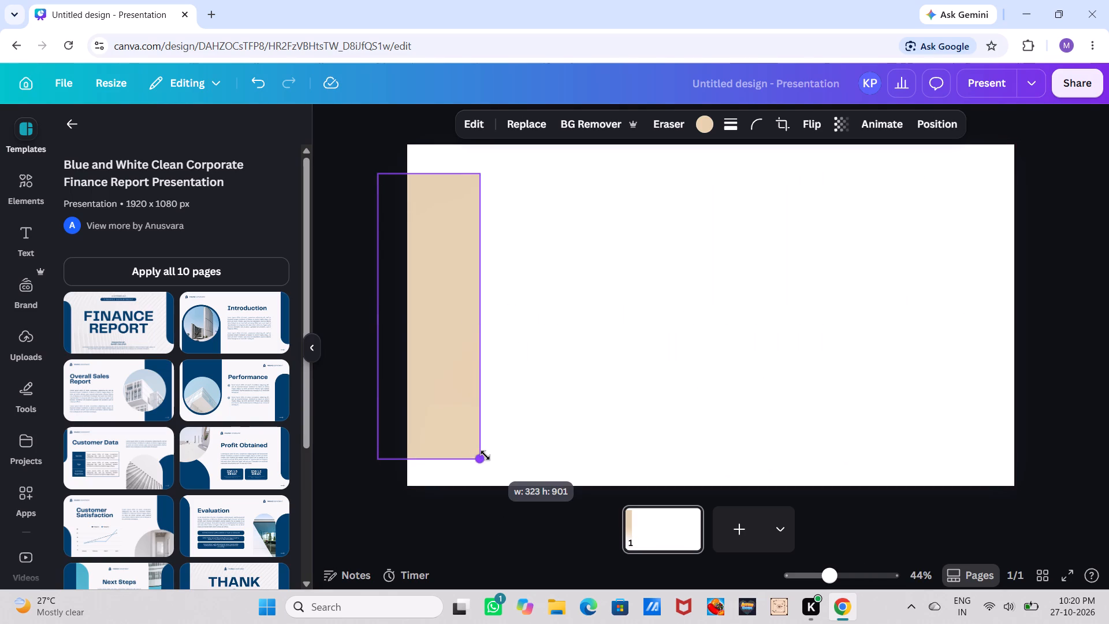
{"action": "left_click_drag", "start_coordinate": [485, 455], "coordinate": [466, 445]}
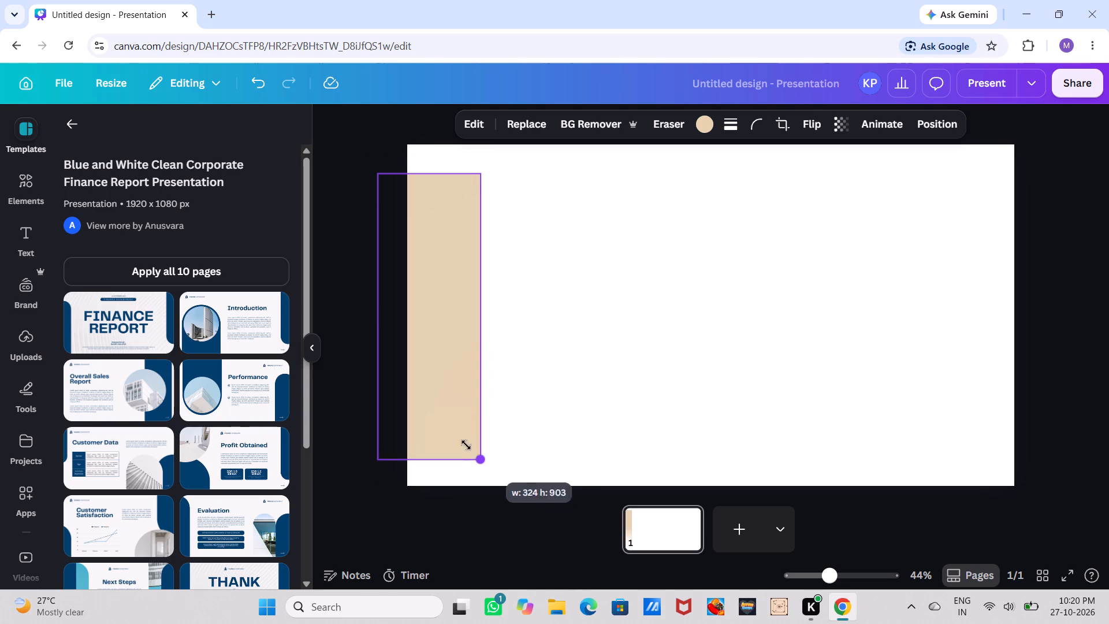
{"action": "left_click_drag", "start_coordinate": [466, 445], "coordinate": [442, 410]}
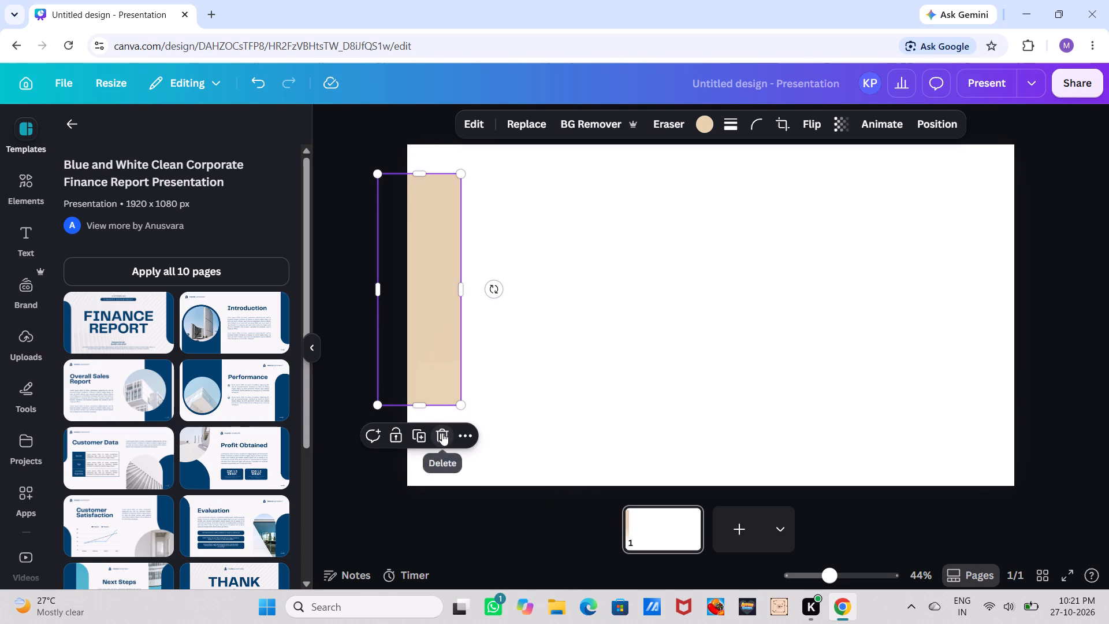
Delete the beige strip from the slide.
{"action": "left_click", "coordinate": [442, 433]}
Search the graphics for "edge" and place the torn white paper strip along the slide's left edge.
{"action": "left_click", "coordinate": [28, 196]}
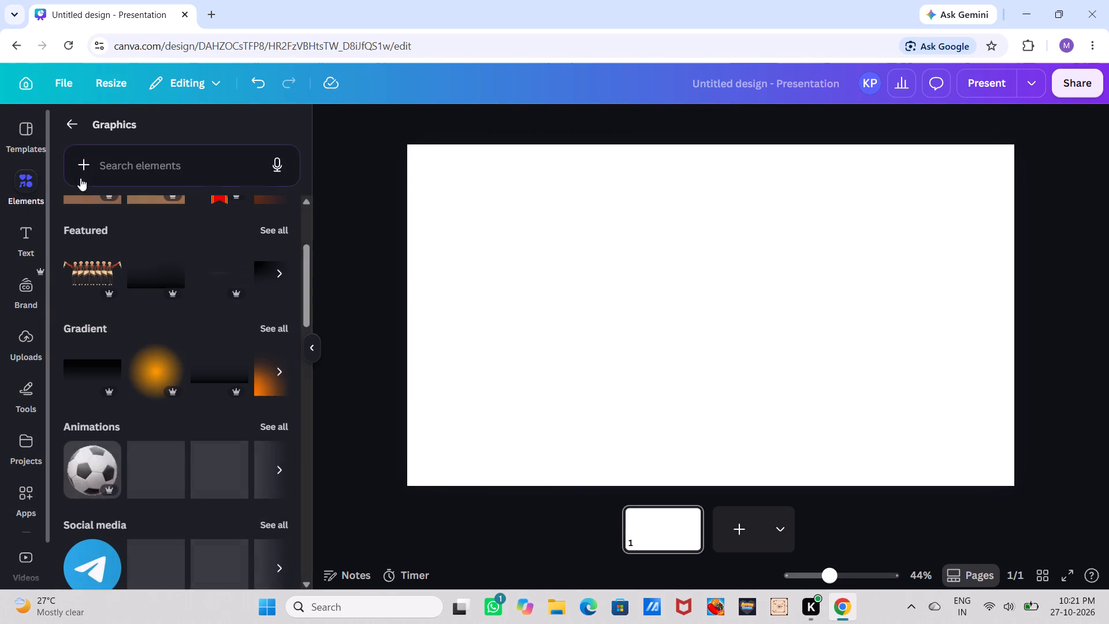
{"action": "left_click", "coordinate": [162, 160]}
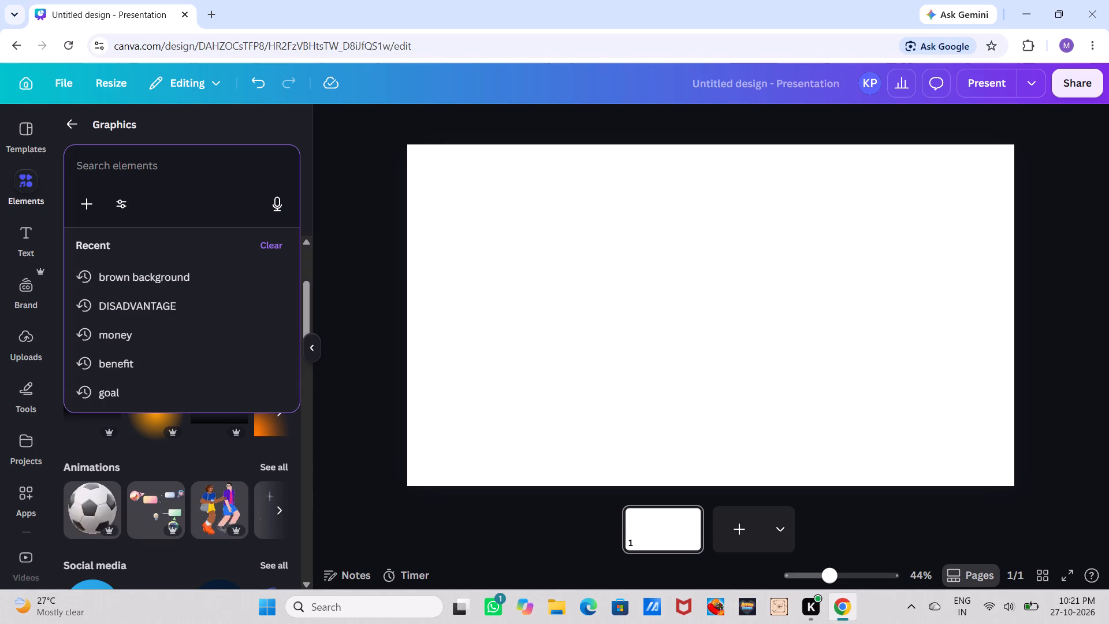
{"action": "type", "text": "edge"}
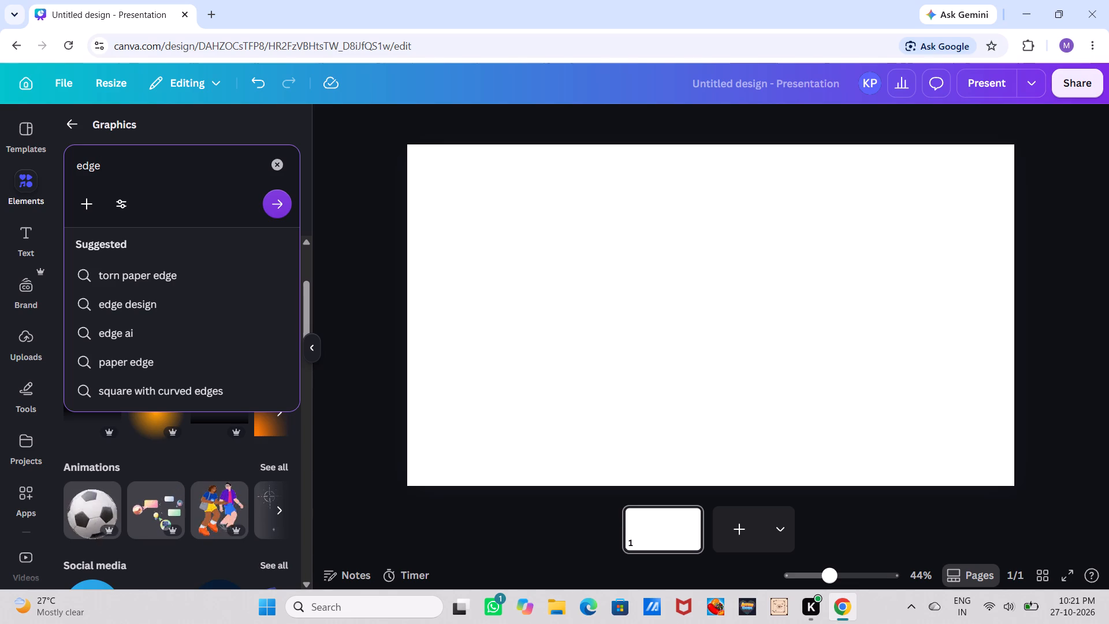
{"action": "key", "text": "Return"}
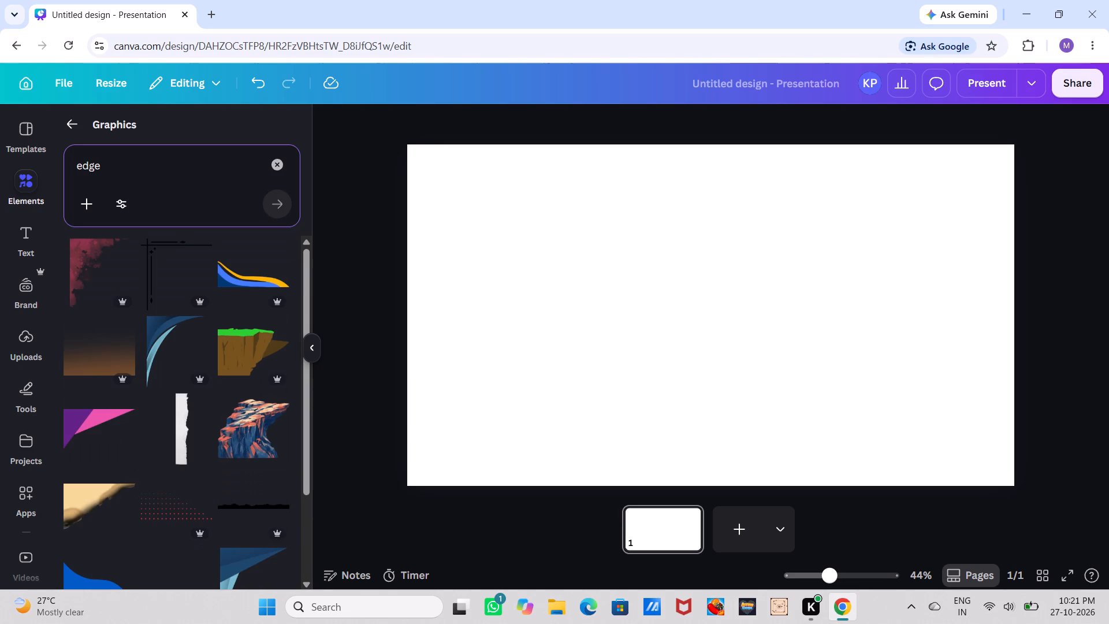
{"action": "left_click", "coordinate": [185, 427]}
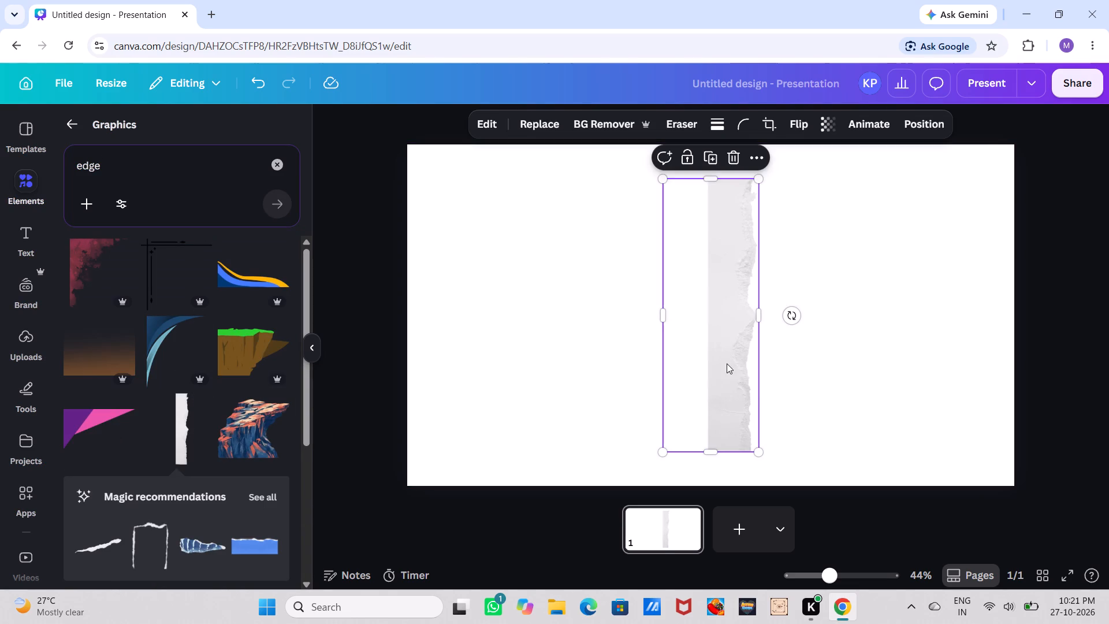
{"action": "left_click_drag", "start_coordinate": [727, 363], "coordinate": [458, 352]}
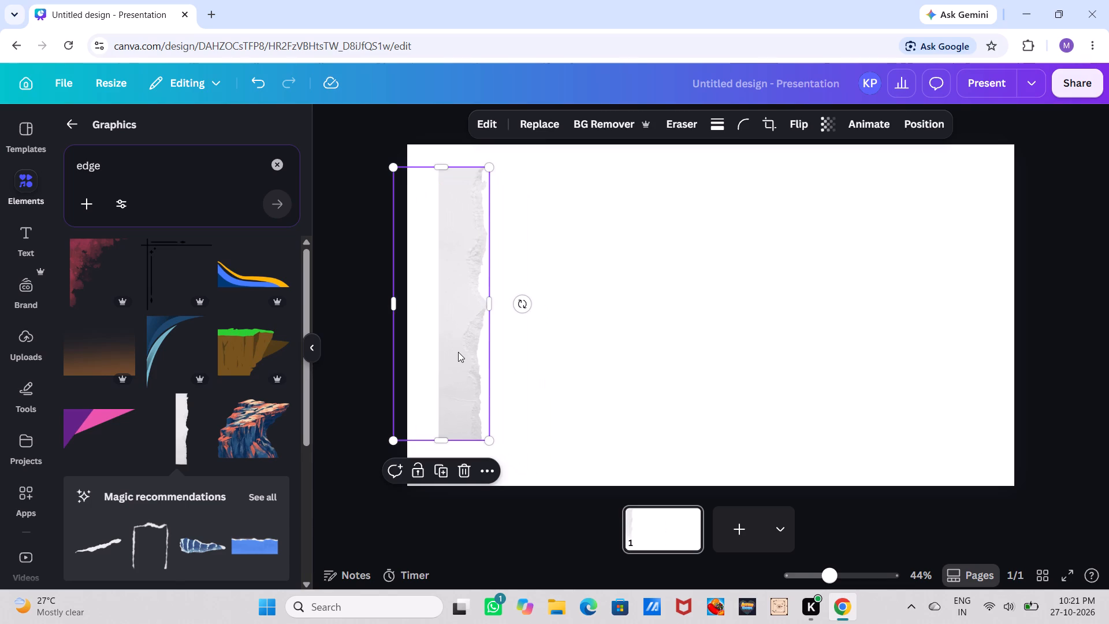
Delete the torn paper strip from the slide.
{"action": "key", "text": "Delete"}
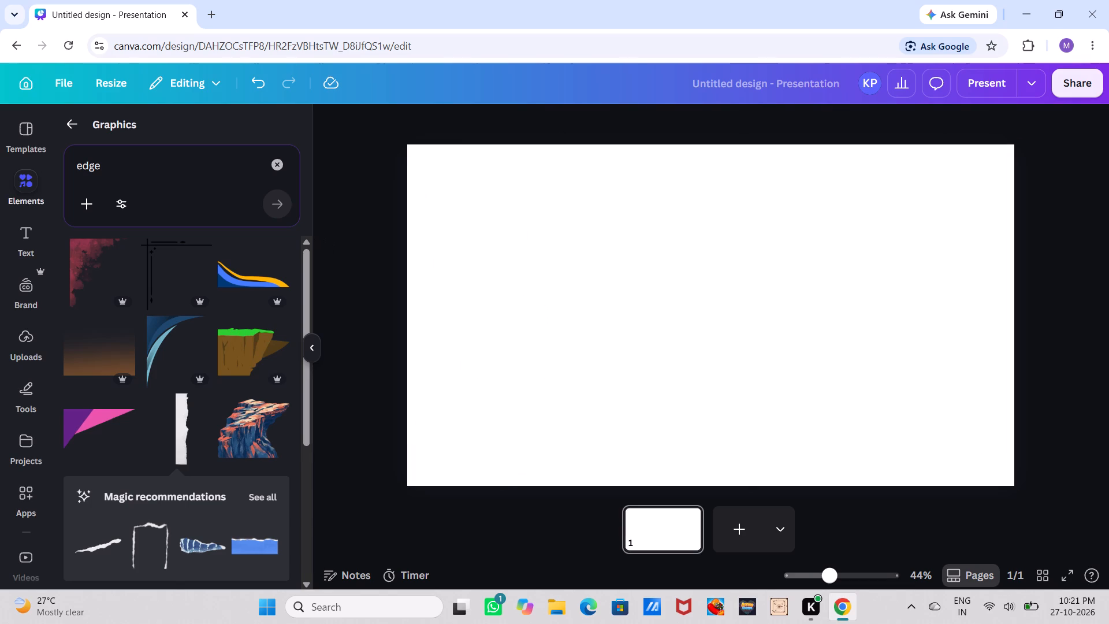
Change the graphics search to "black edge".
{"action": "left_click", "coordinate": [191, 181]}
{"action": "left_click", "coordinate": [139, 169]}
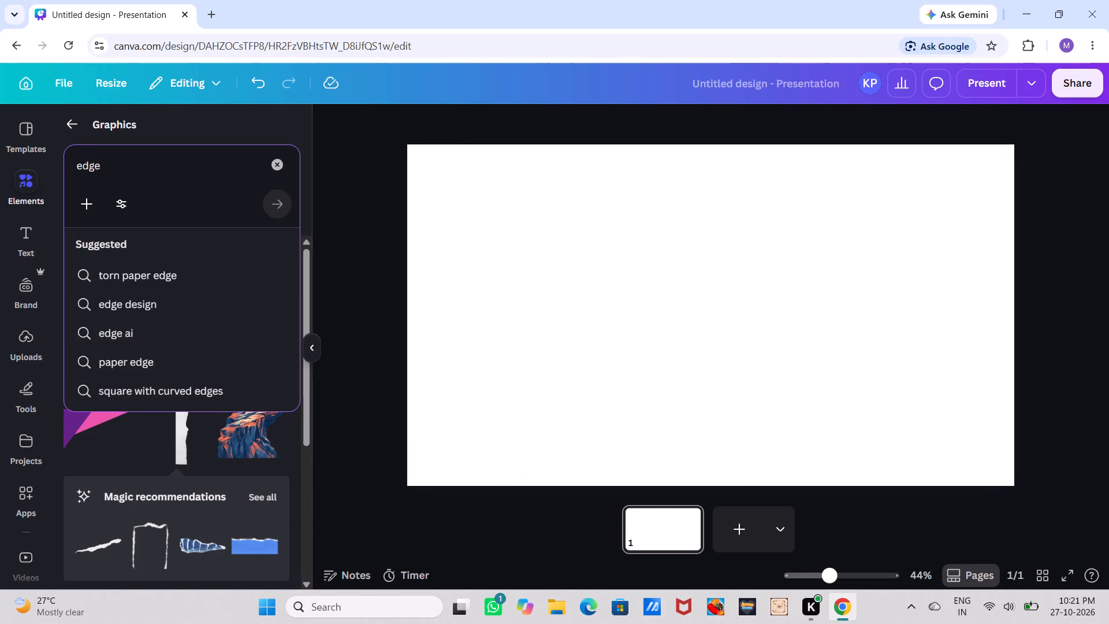
{"action": "left_click", "coordinate": [71, 165]}
{"action": "left_click", "coordinate": [71, 165]}
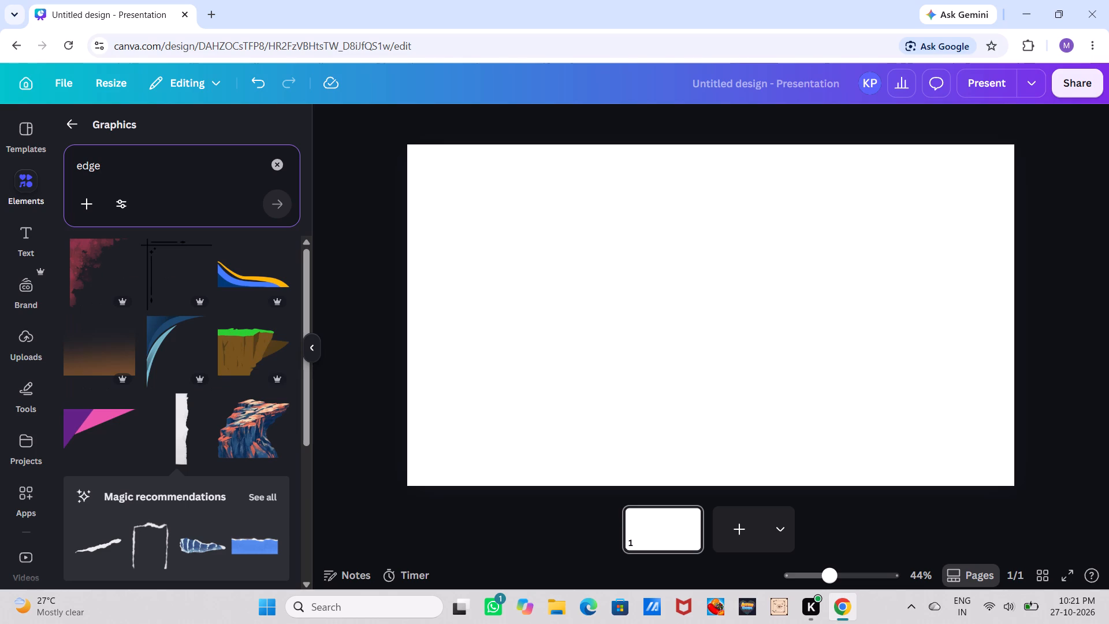
{"action": "left_click", "coordinate": [109, 165]}
{"action": "key", "text": "Left"}
{"action": "key", "text": "Left"}
{"action": "key", "text": "Left"}
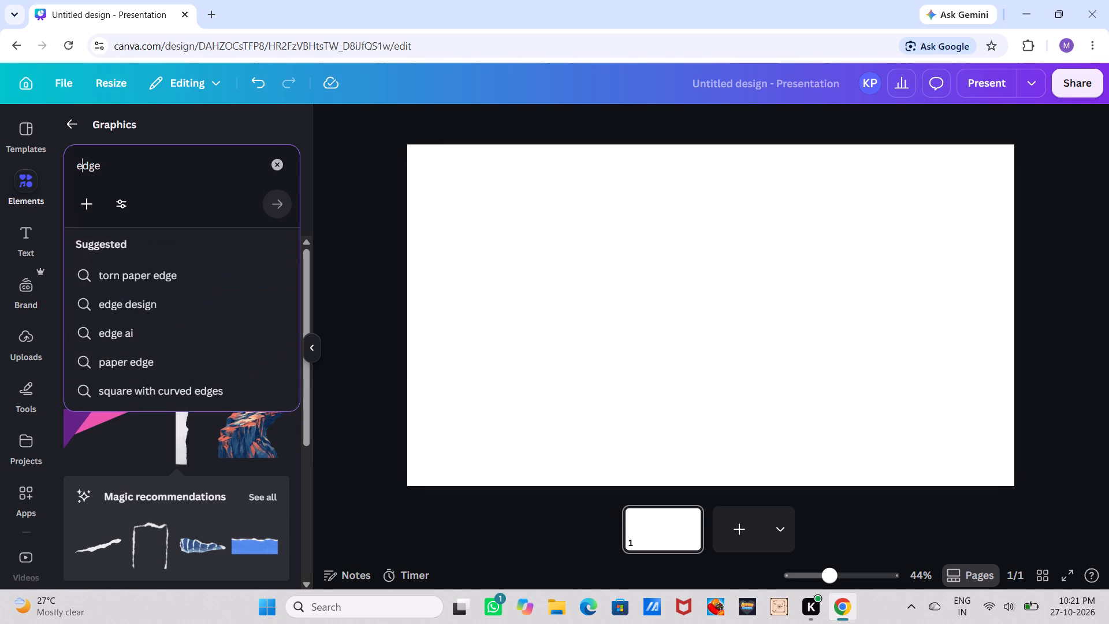
{"action": "key", "text": "Left"}
{"action": "type", "text": "black"}
{"action": "key", "text": "space"}
{"action": "key", "text": "Return"}
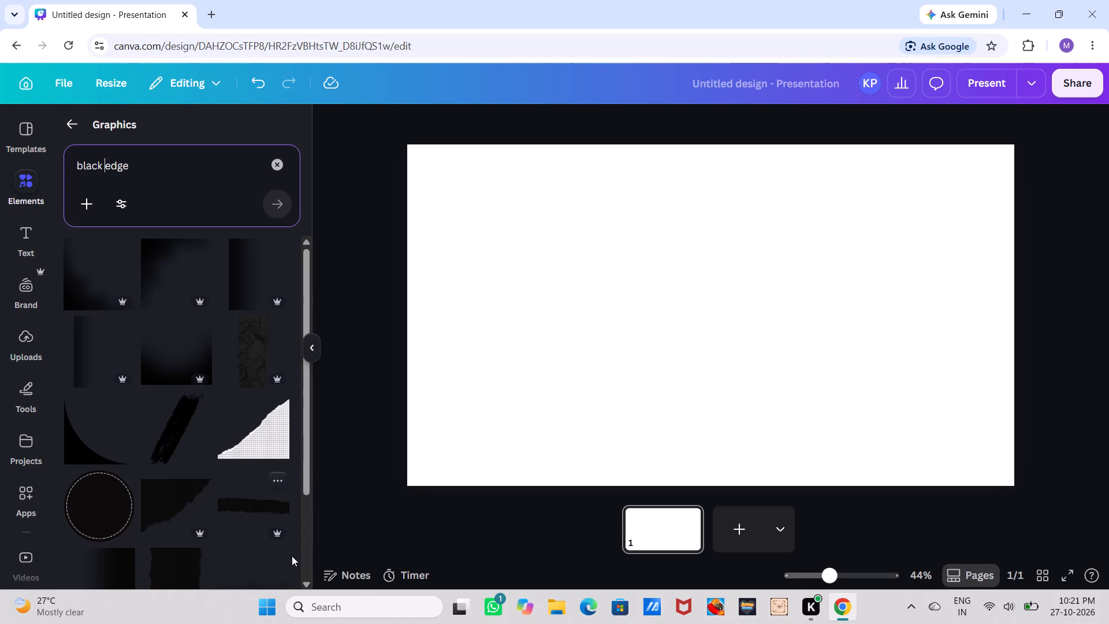
Find the plain black upright rectangle among the graphics results and add it to the slide.
{"action": "triple_click", "coordinate": [306, 578]}
{"action": "triple_click", "coordinate": [306, 578]}
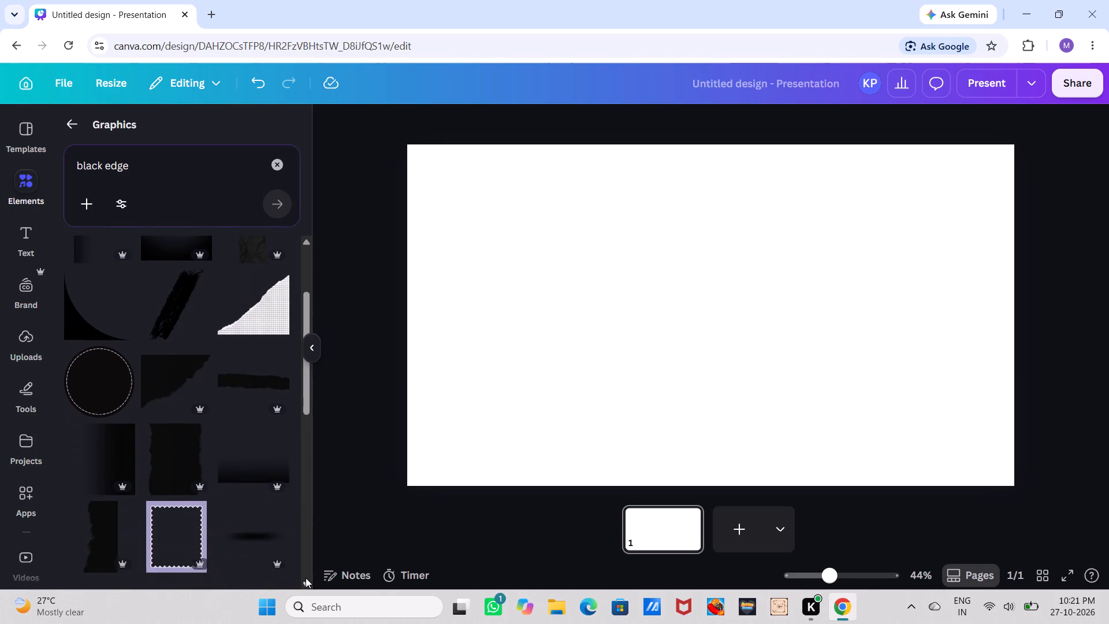
{"action": "triple_click", "coordinate": [306, 578]}
{"action": "left_click", "coordinate": [306, 578]}
{"action": "triple_click", "coordinate": [306, 578]}
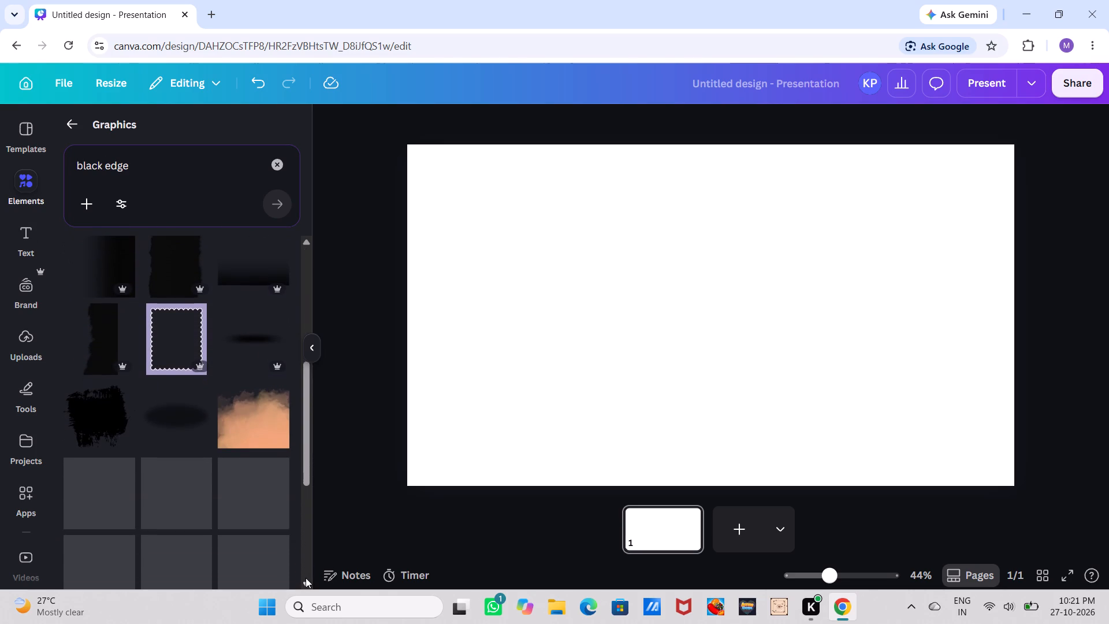
{"action": "left_click", "coordinate": [306, 578]}
{"action": "triple_click", "coordinate": [306, 578]}
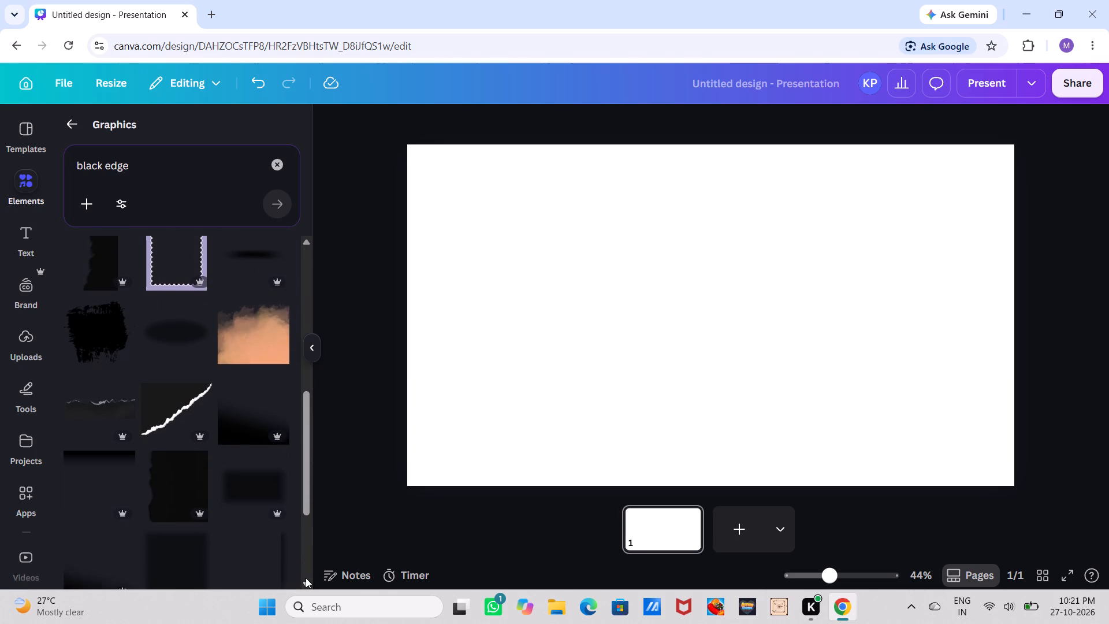
{"action": "triple_click", "coordinate": [306, 578]}
{"action": "triple_click", "coordinate": [306, 578]}
{"action": "triple_click", "coordinate": [306, 578]}
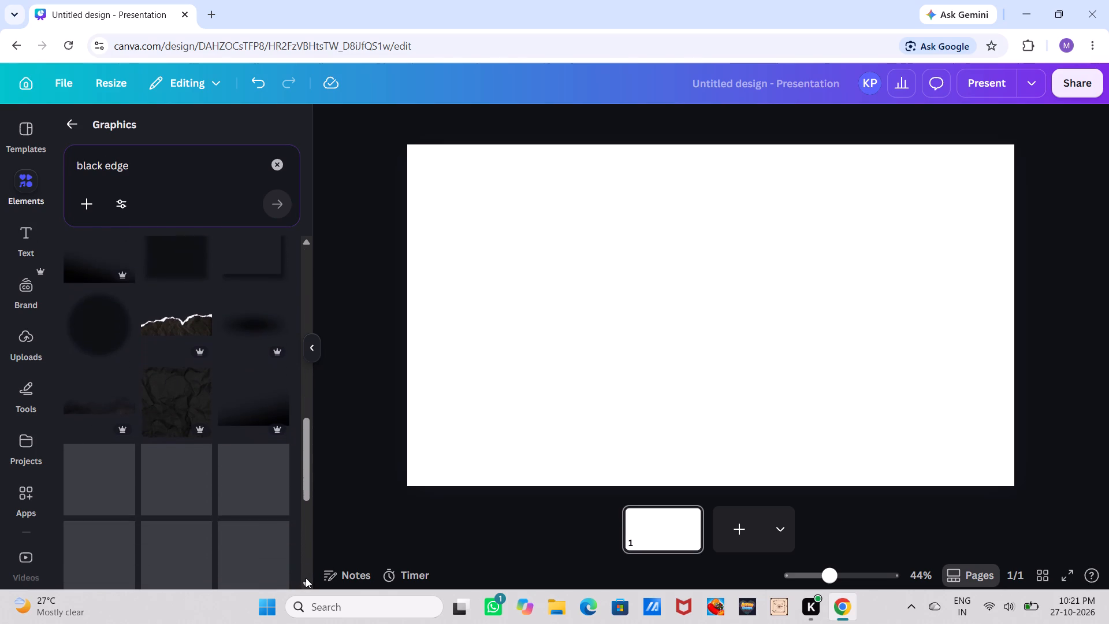
{"action": "double_click", "coordinate": [306, 578]}
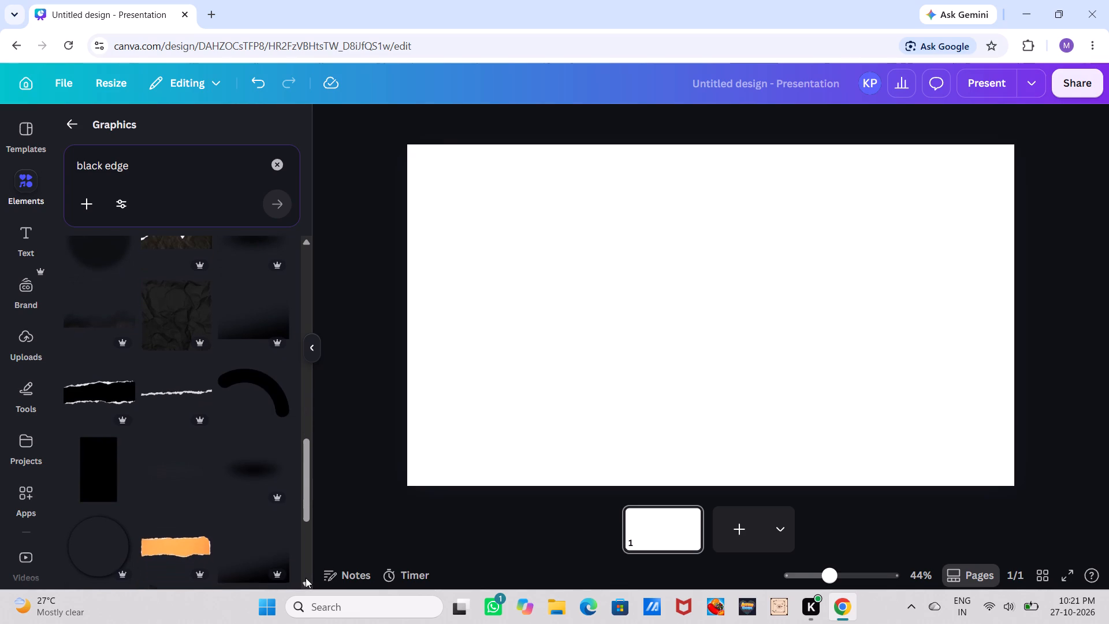
{"action": "double_click", "coordinate": [306, 578]}
{"action": "left_click", "coordinate": [99, 424]}
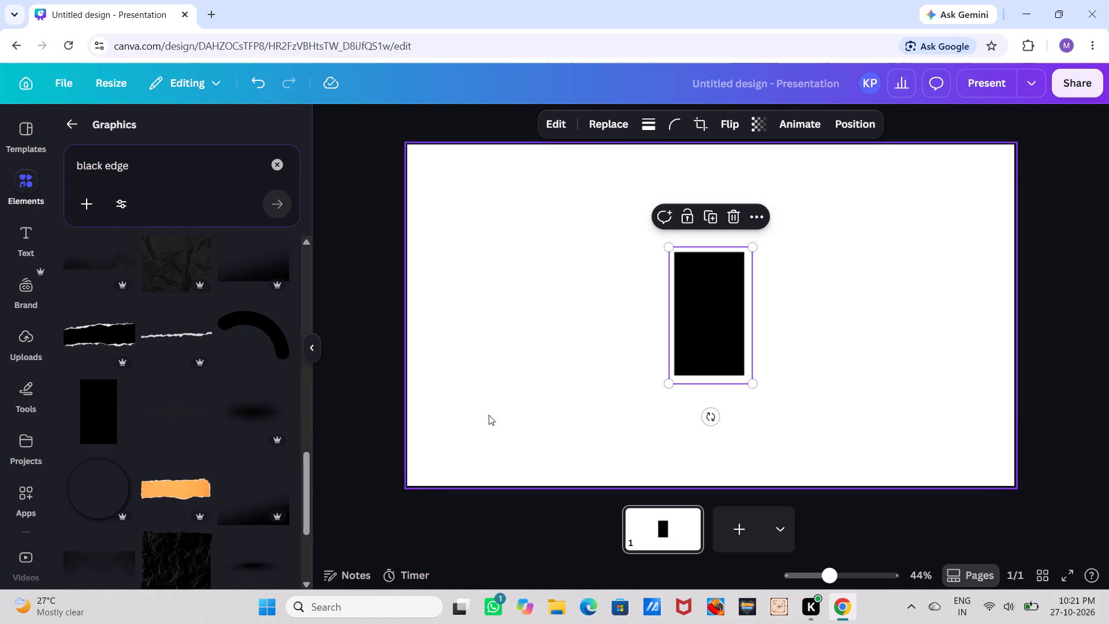
Move the black rectangle to the slide's left side and enlarge it proportionally until it runs past the left edge.
{"action": "left_click_drag", "start_coordinate": [690, 360], "coordinate": [430, 379]}
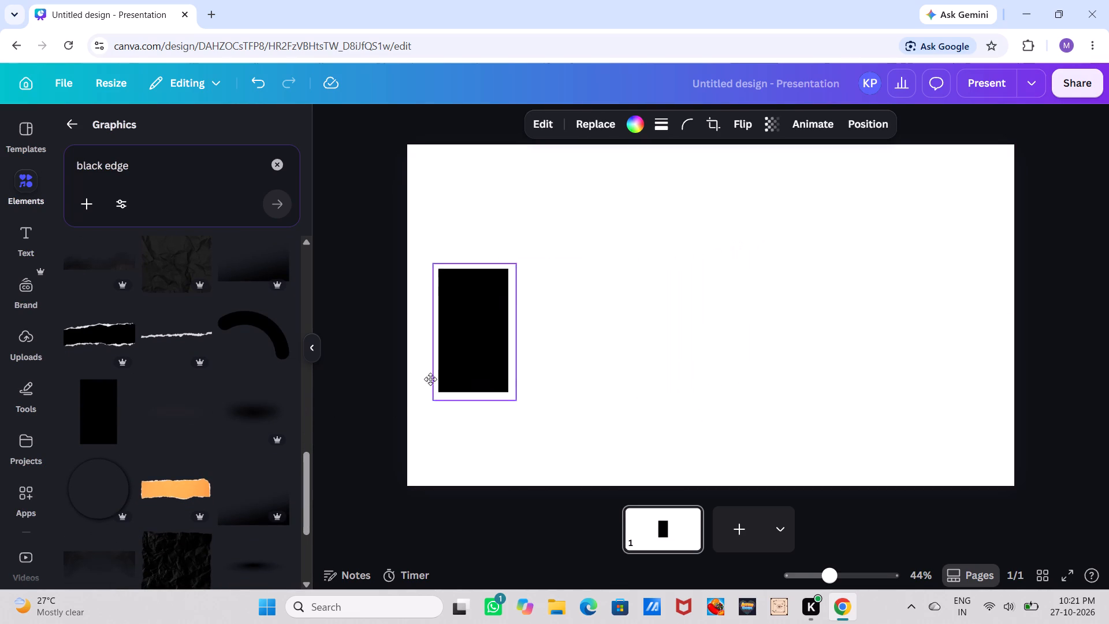
{"action": "left_click_drag", "start_coordinate": [430, 379], "coordinate": [452, 374]}
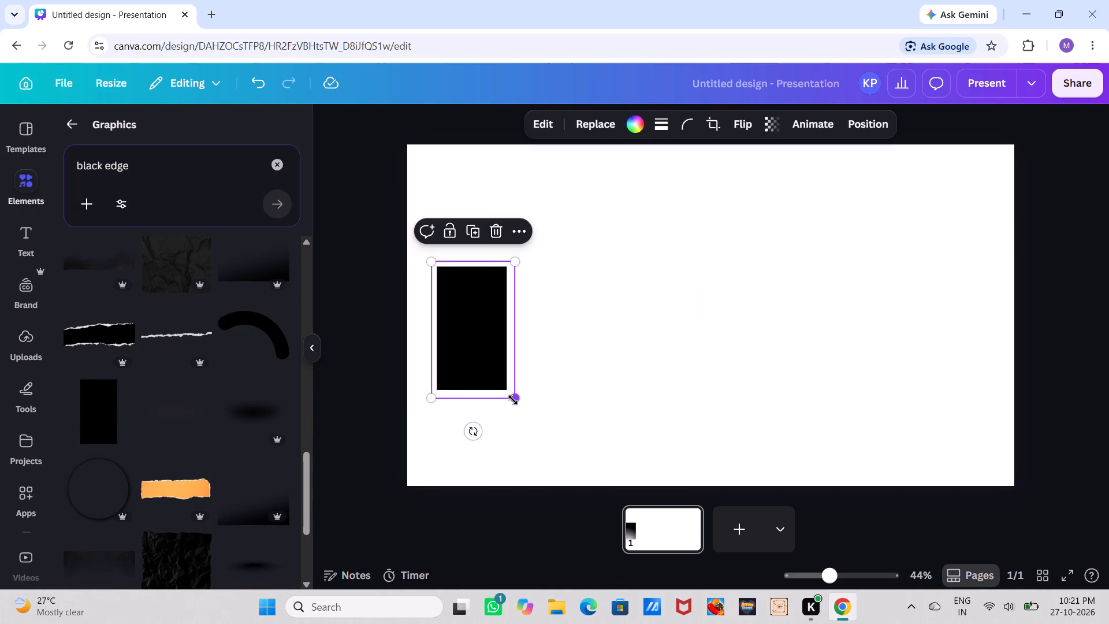
{"action": "left_click_drag", "start_coordinate": [513, 400], "coordinate": [458, 477]}
{"action": "left_click_drag", "start_coordinate": [483, 425], "coordinate": [482, 459]}
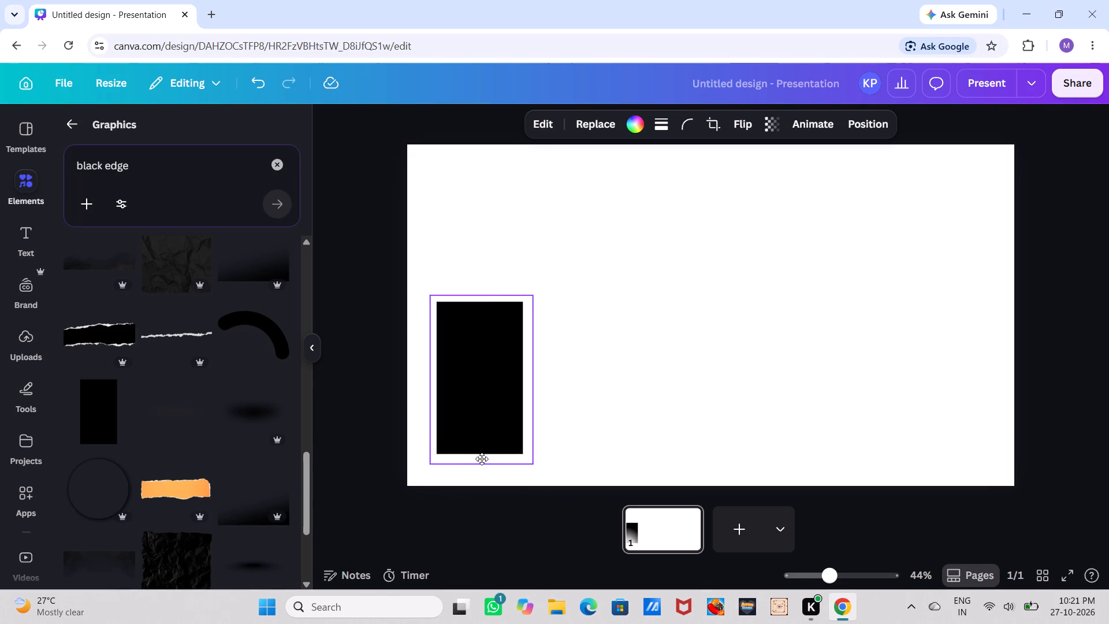
{"action": "left_click_drag", "start_coordinate": [482, 459], "coordinate": [489, 431]}
{"action": "left_click", "coordinate": [489, 431]}
{"action": "left_click", "coordinate": [445, 268]}
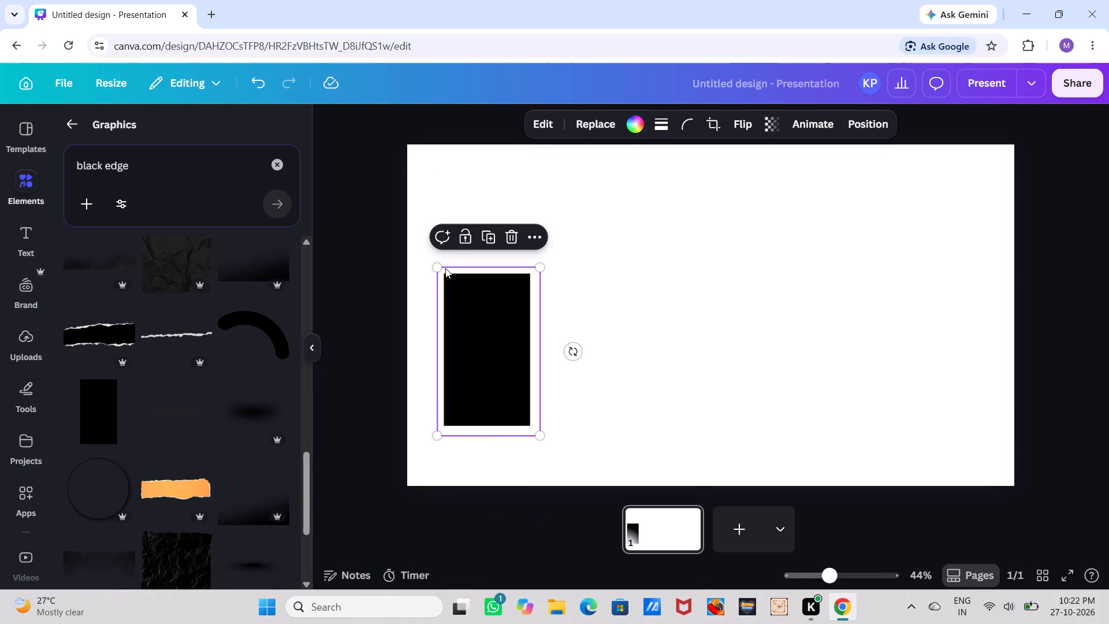
{"action": "left_click_drag", "start_coordinate": [436, 265], "coordinate": [426, 127]}
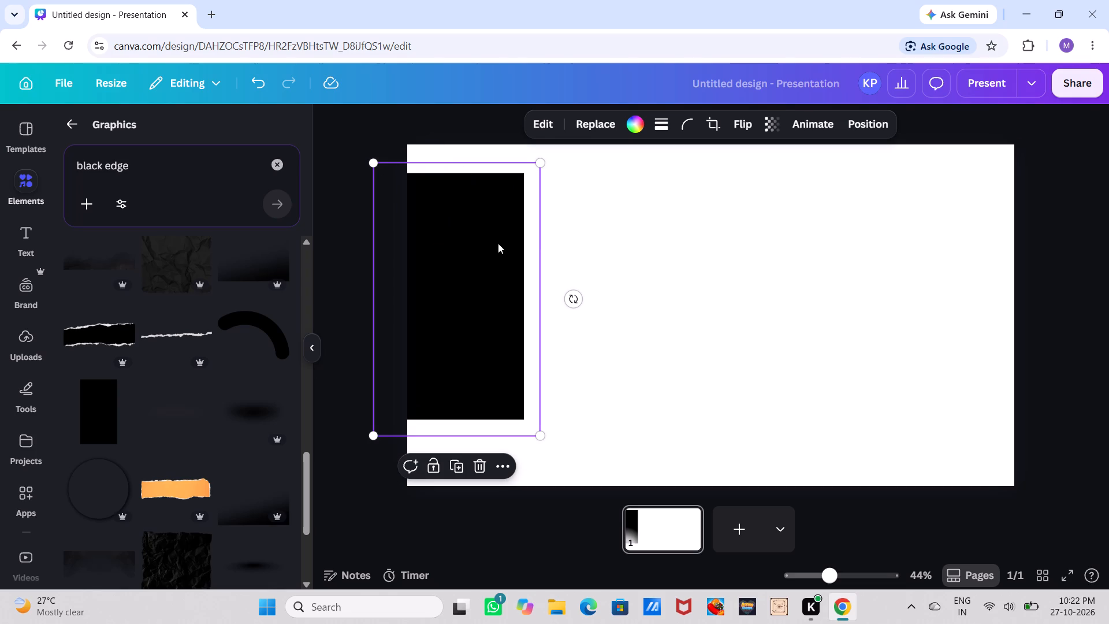
Add a second black rectangle and place it in the slide's lower-right corner, overhanging the right and bottom edges.
{"action": "left_click", "coordinate": [108, 435]}
{"action": "left_click_drag", "start_coordinate": [728, 356], "coordinate": [884, 410]}
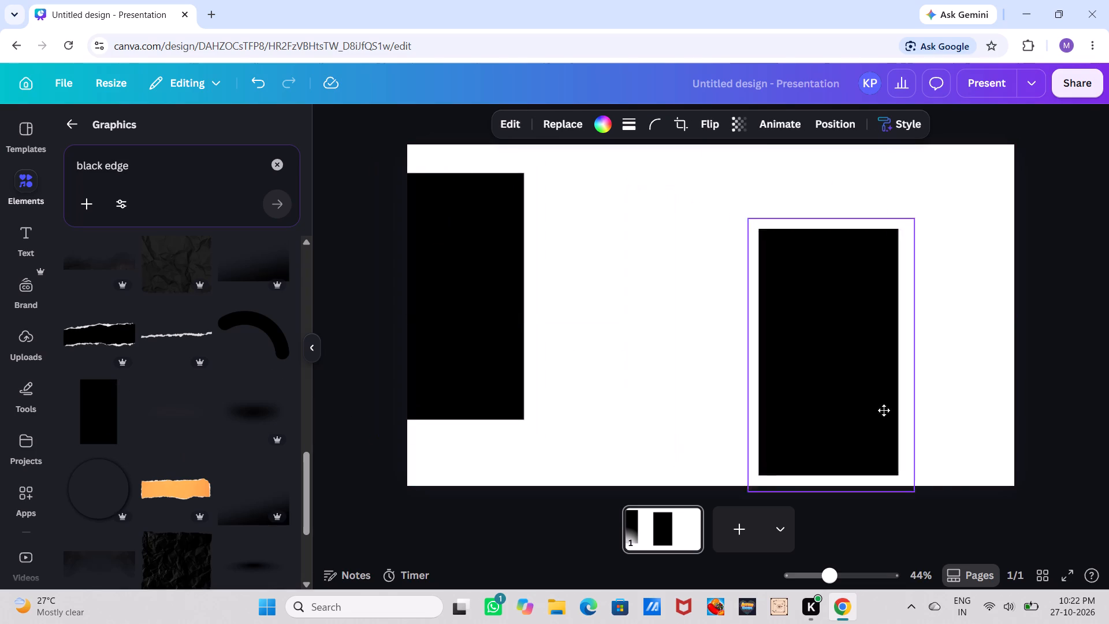
{"action": "left_click_drag", "start_coordinate": [884, 410], "coordinate": [1027, 451]}
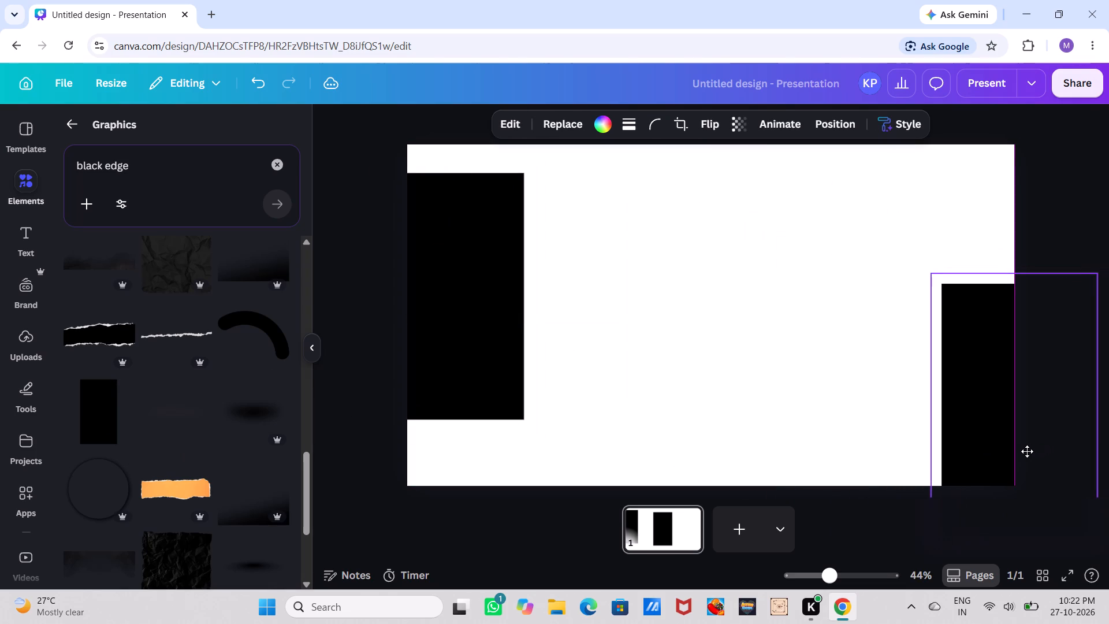
{"action": "left_click_drag", "start_coordinate": [1027, 451], "coordinate": [1024, 451]}
{"action": "left_click", "coordinate": [1038, 436]}
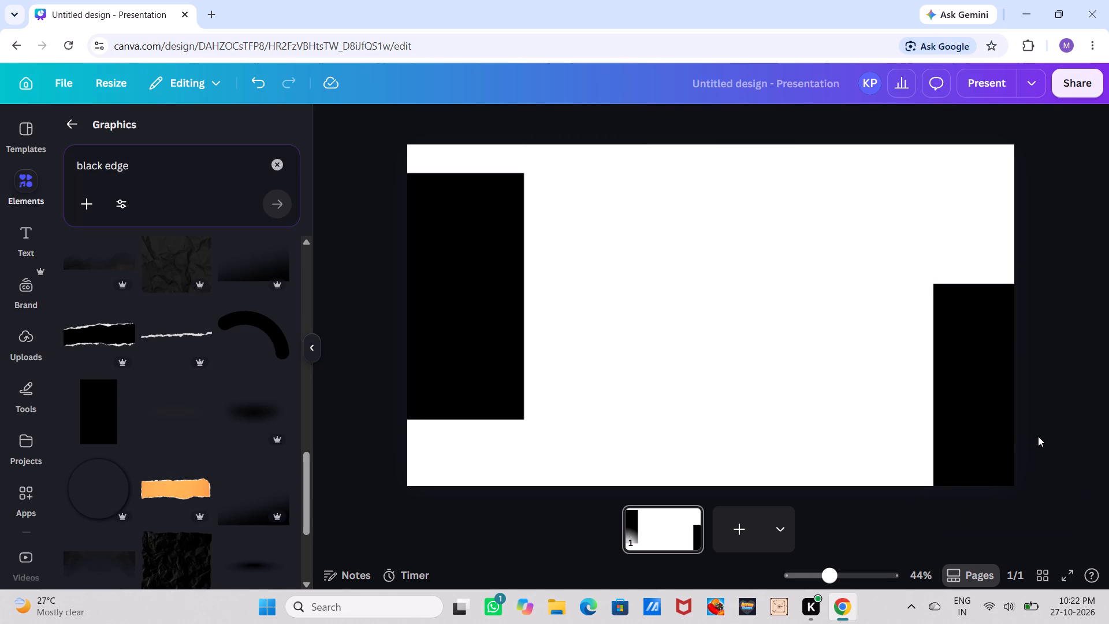
Shift the left black rectangle further past the slide's left edge so a narrower band remains on the slide.
{"action": "left_click_drag", "start_coordinate": [524, 381], "coordinate": [500, 384]}
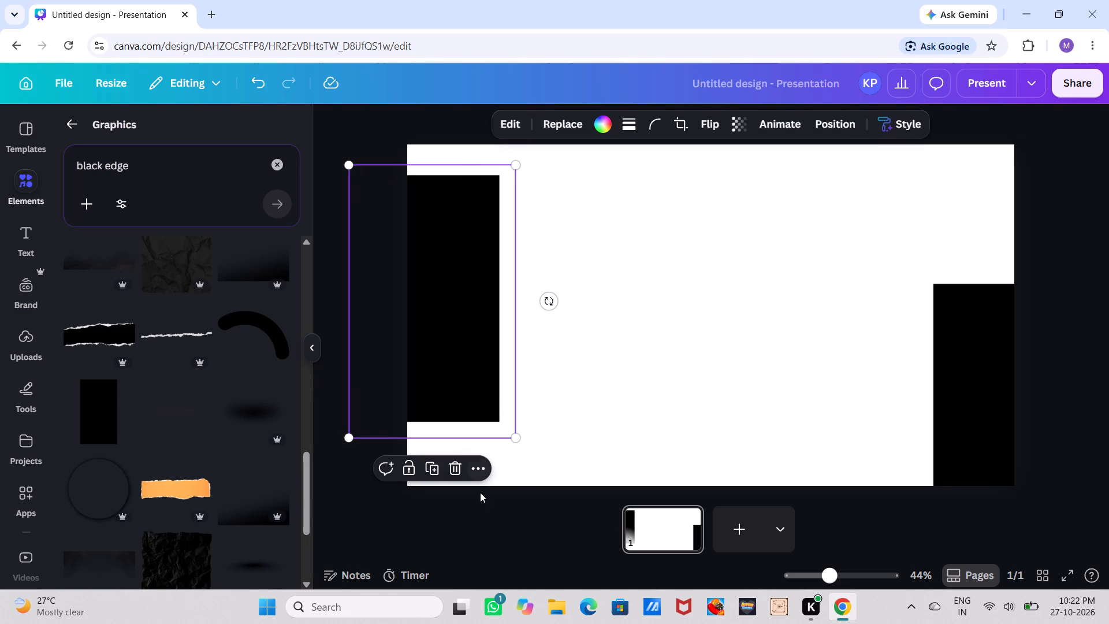
{"action": "left_click", "coordinate": [477, 514]}
{"action": "left_click", "coordinate": [477, 514]}
Find the BUSINESS JOURNAL font combination among the text styles and add it to the slide.
{"action": "left_click", "coordinate": [20, 239]}
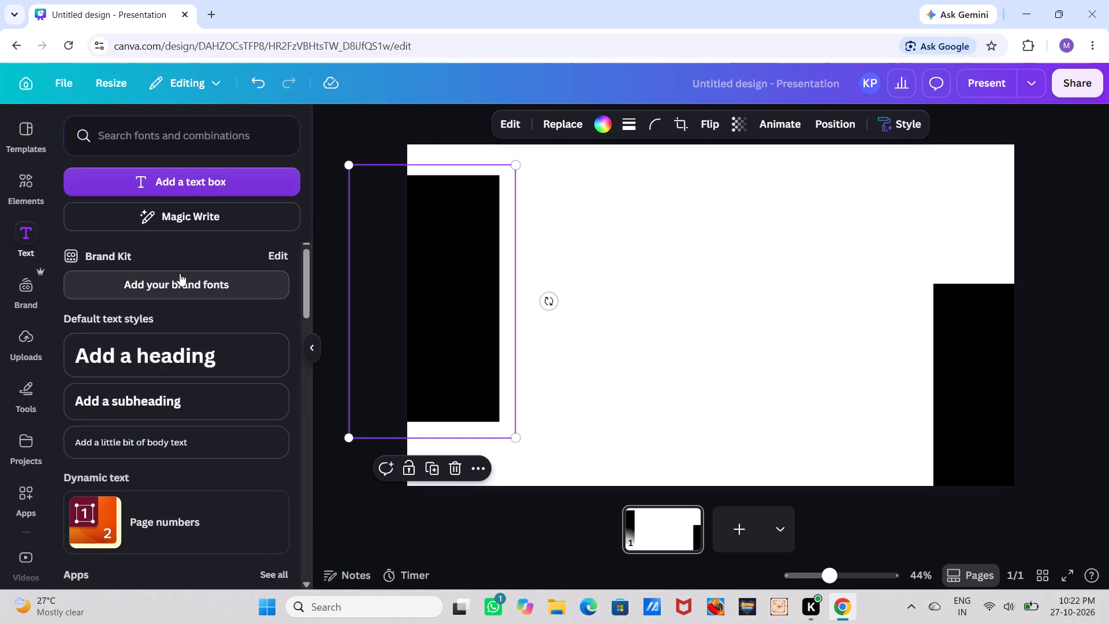
{"action": "left_click", "coordinate": [306, 581]}
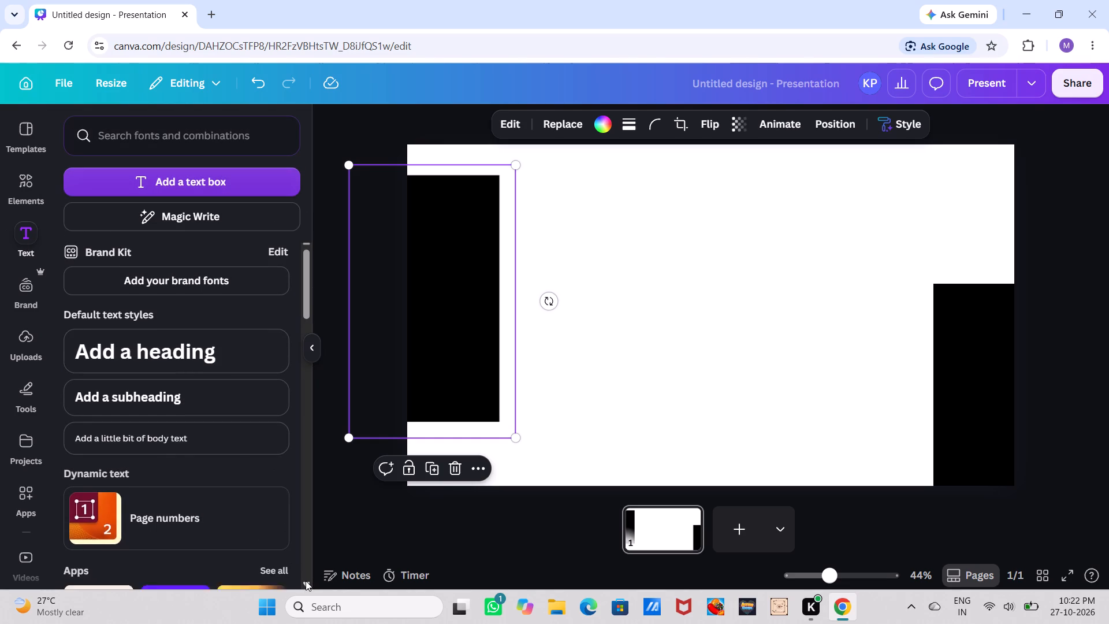
{"action": "triple_click", "coordinate": [306, 581]}
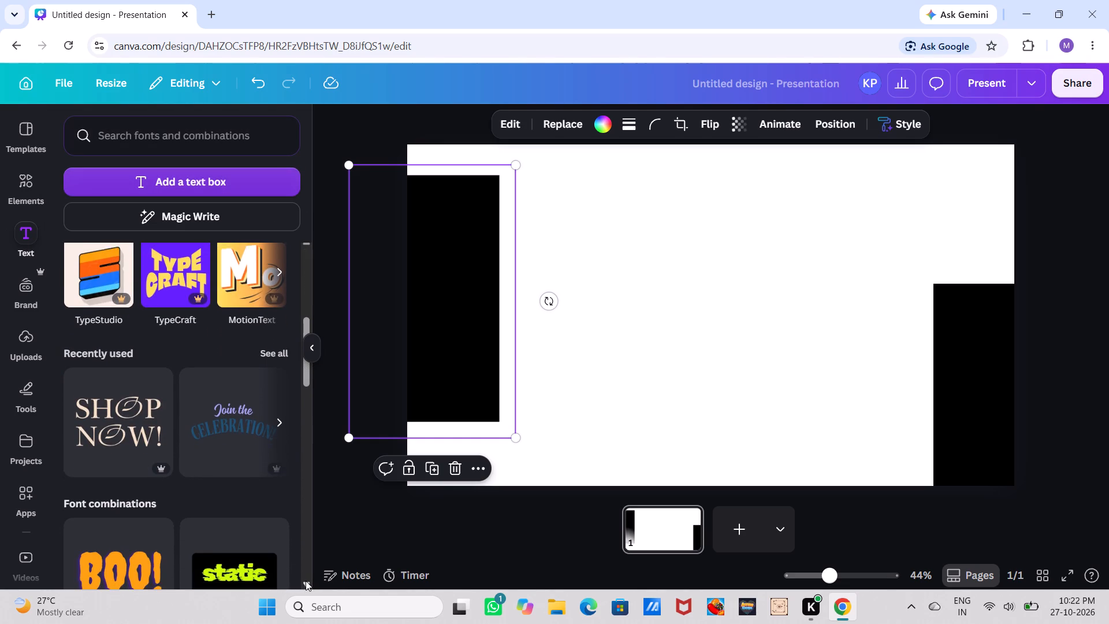
{"action": "triple_click", "coordinate": [306, 581]}
{"action": "triple_click", "coordinate": [306, 581]}
{"action": "triple_click", "coordinate": [306, 581]}
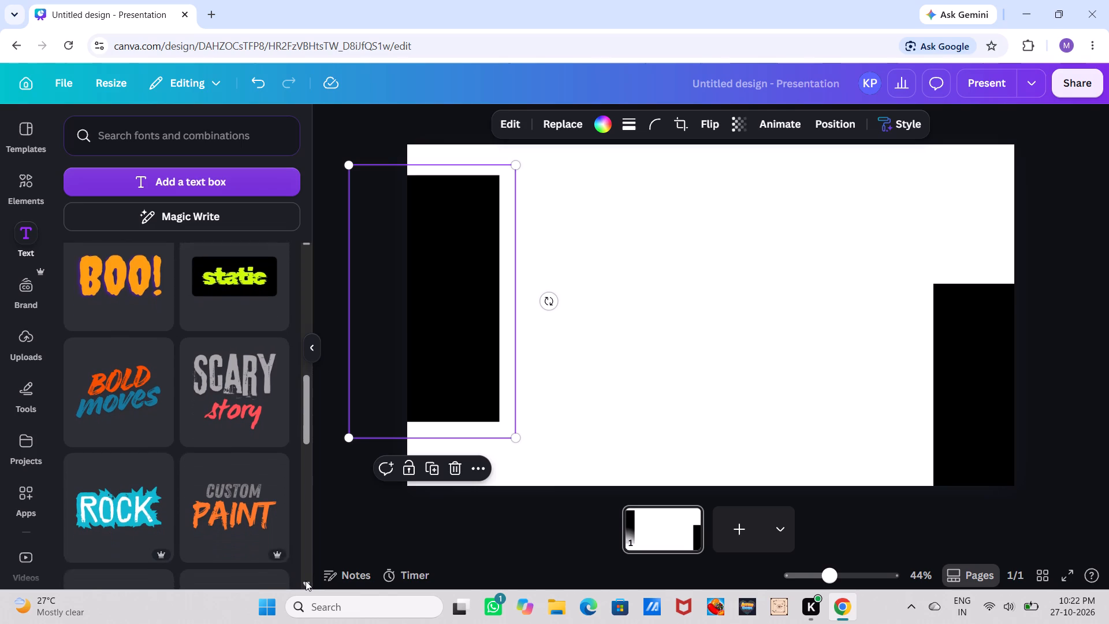
{"action": "right_click", "coordinate": [306, 581]}
{"action": "triple_click", "coordinate": [306, 581]}
{"action": "triple_click", "coordinate": [306, 581]}
{"action": "triple_click", "coordinate": [306, 581]}
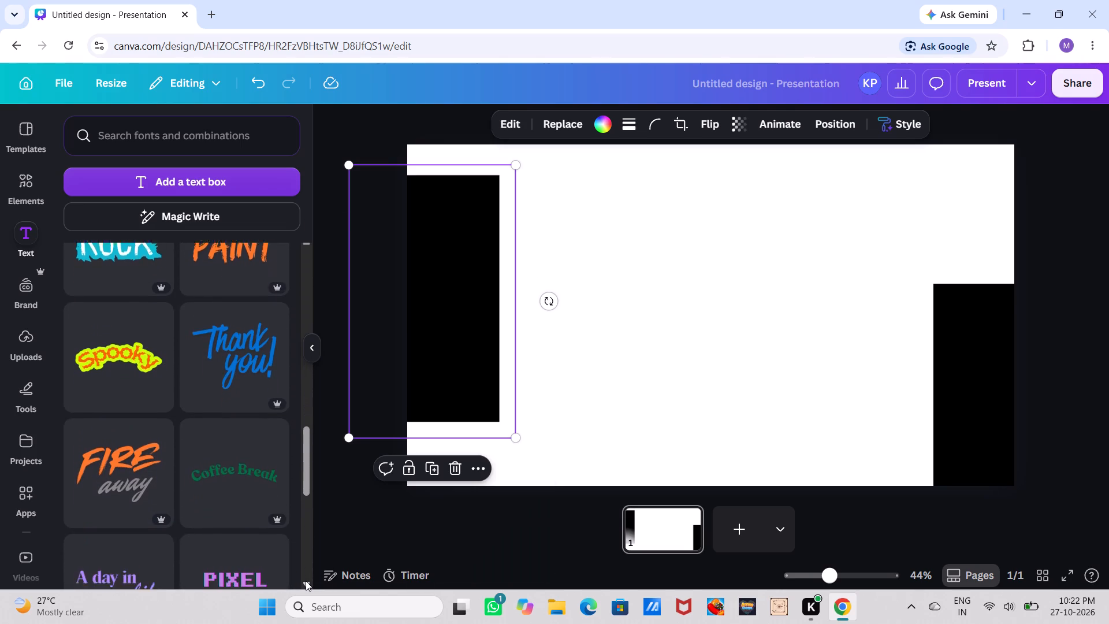
{"action": "triple_click", "coordinate": [306, 581]}
{"action": "triple_click", "coordinate": [306, 581]}
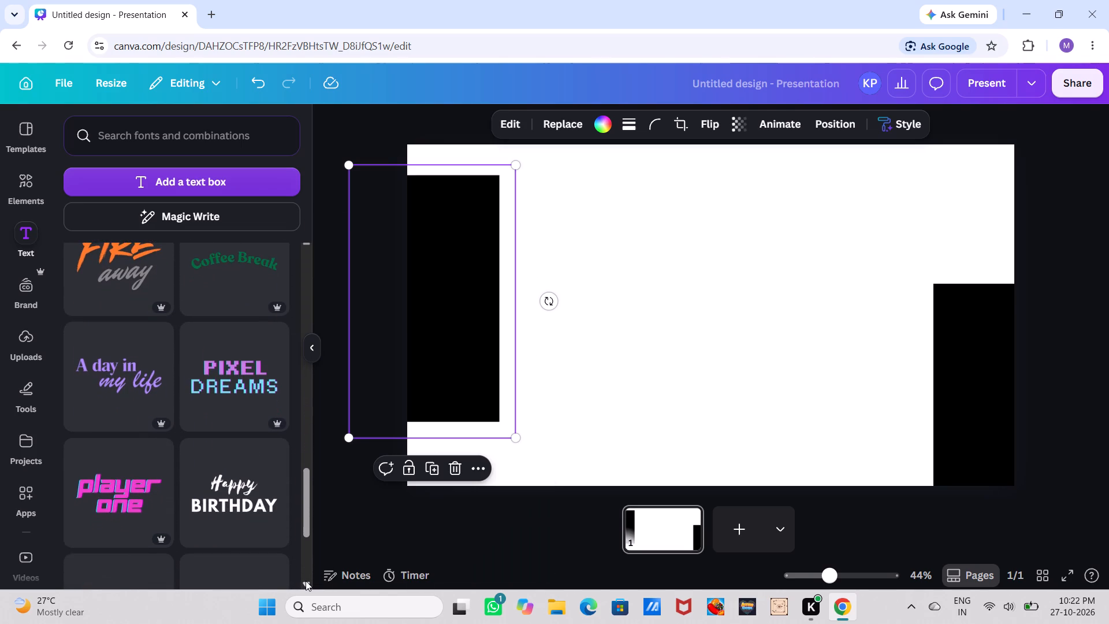
{"action": "double_click", "coordinate": [306, 581]}
{"action": "double_click", "coordinate": [306, 581]}
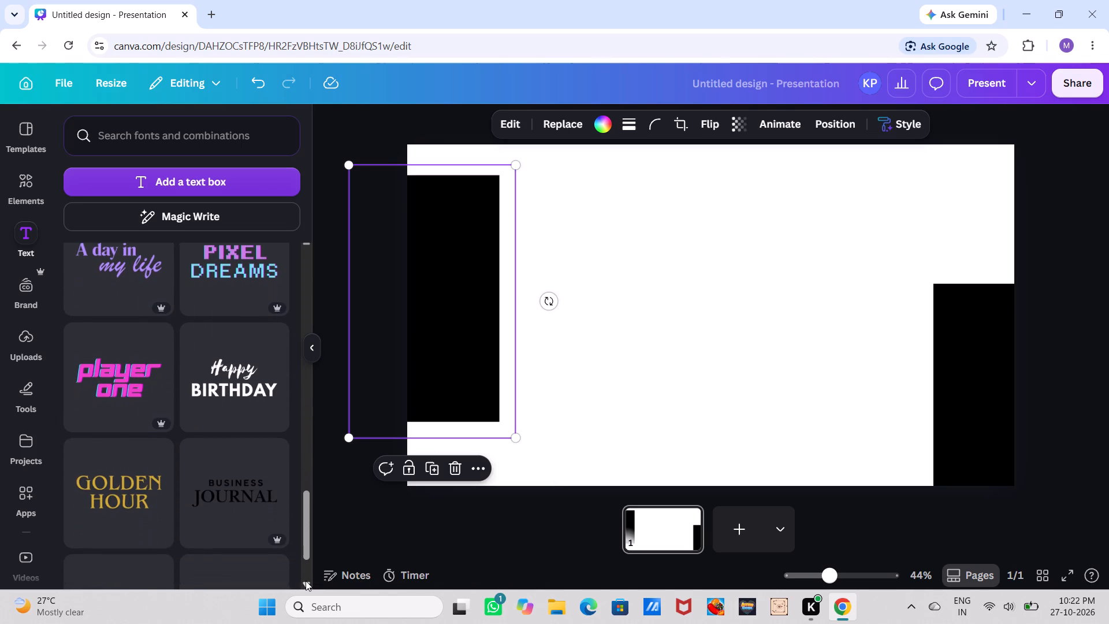
{"action": "left_click_drag", "start_coordinate": [306, 581], "coordinate": [249, 445]}
{"action": "left_click", "coordinate": [249, 445]}
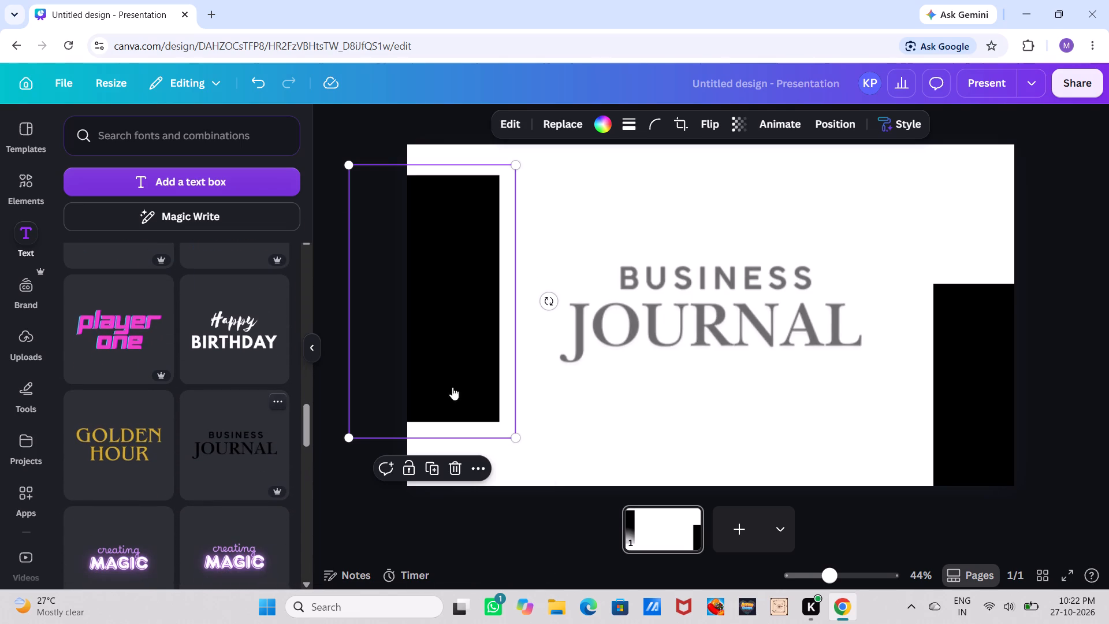
Replace the word BUSINESS in the heading's upper line with FINANCE.
{"action": "left_click", "coordinate": [691, 335]}
{"action": "left_click", "coordinate": [691, 335]}
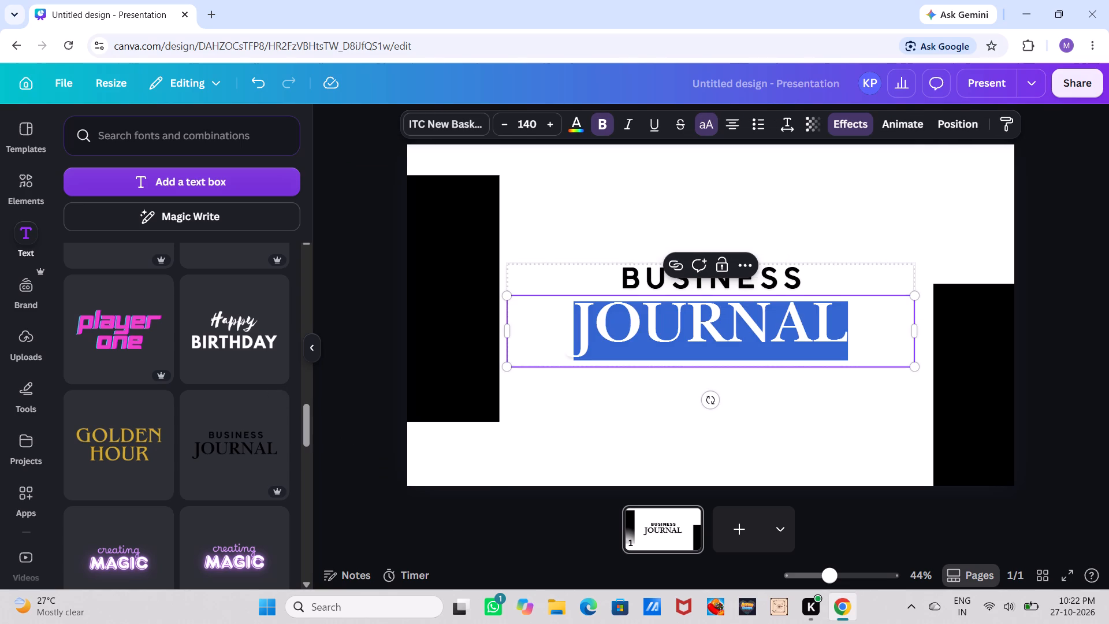
{"action": "left_click", "coordinate": [762, 274]}
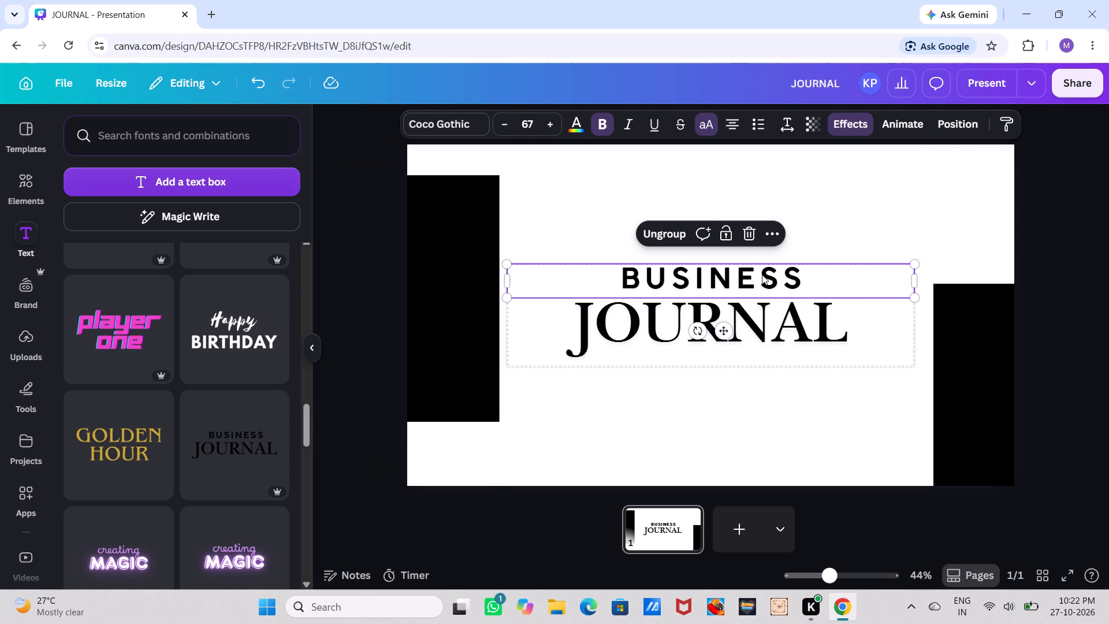
{"action": "left_click", "coordinate": [762, 274]}
{"action": "key", "text": "Delete"}
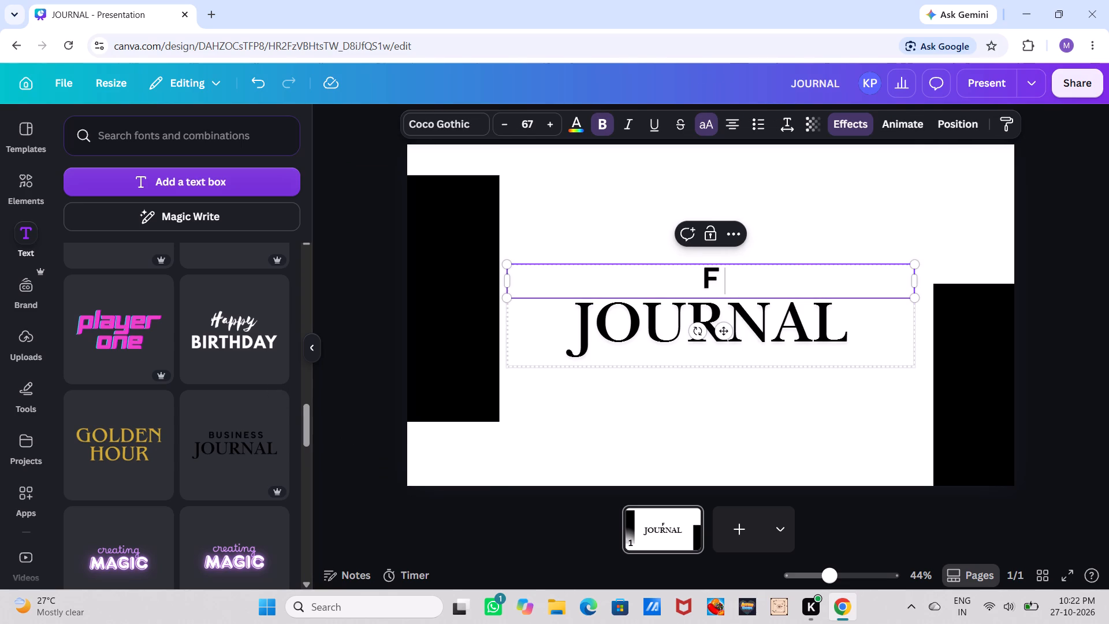
{"action": "type", "text": "INANCE"}
Replace the word JOURNAL in the heading's lower line with DEPARTMENT.
{"action": "left_click", "coordinate": [780, 356]}
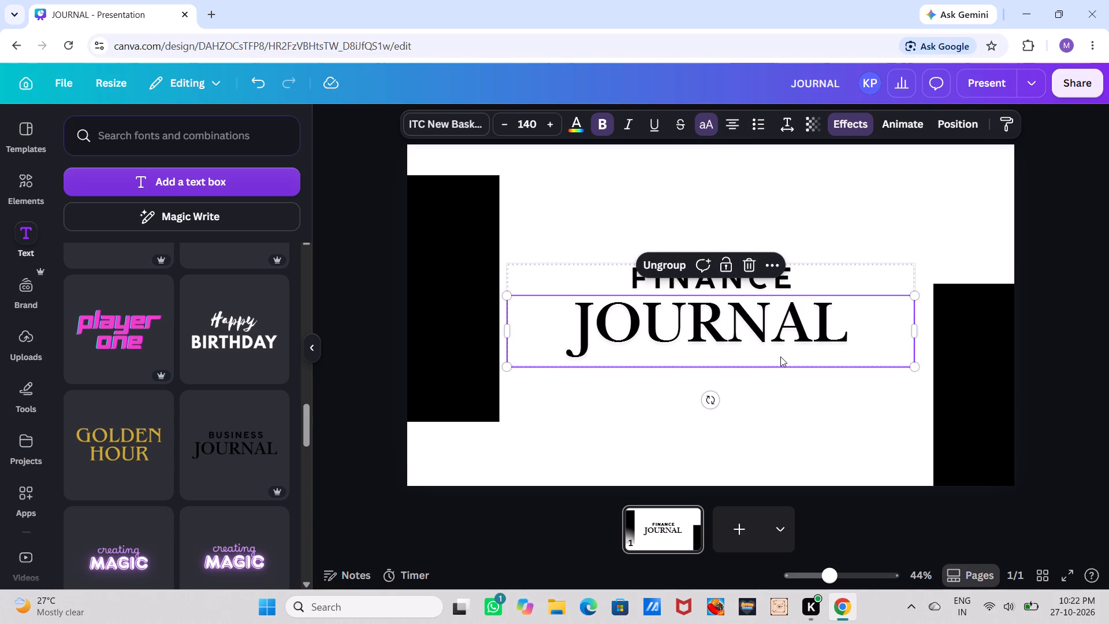
{"action": "left_click", "coordinate": [803, 331]}
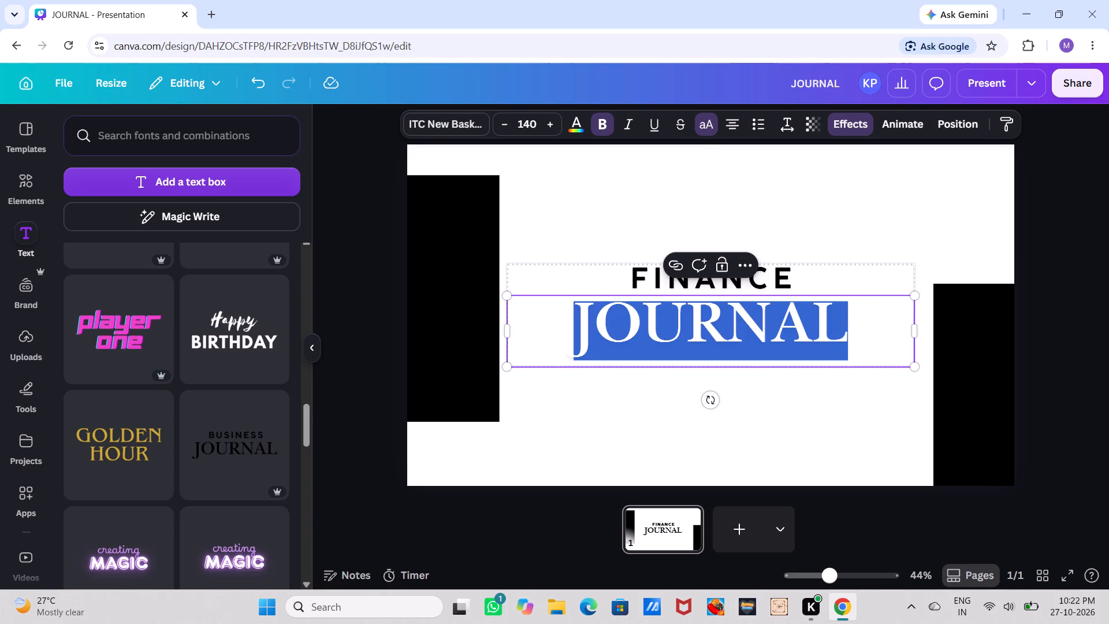
{"action": "key", "text": "Delete"}
{"action": "type", "text": "DEPART"}
{"action": "type", "text": "MENT"}
{"action": "left_click", "coordinate": [1104, 421]}
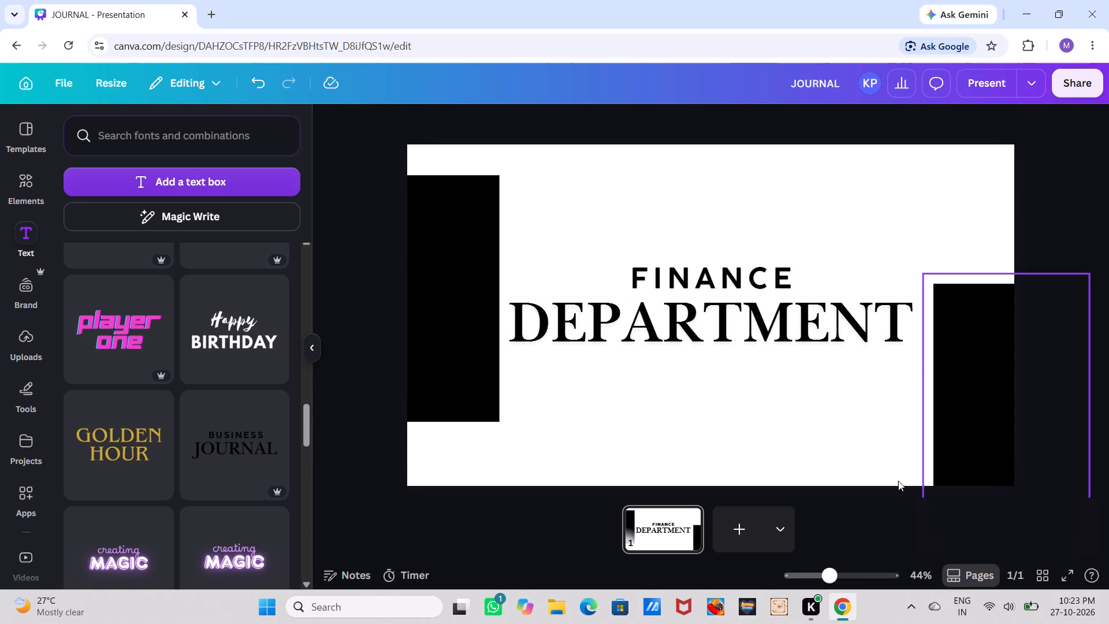
Add a blank second page to the presentation.
{"action": "left_click", "coordinate": [728, 522]}
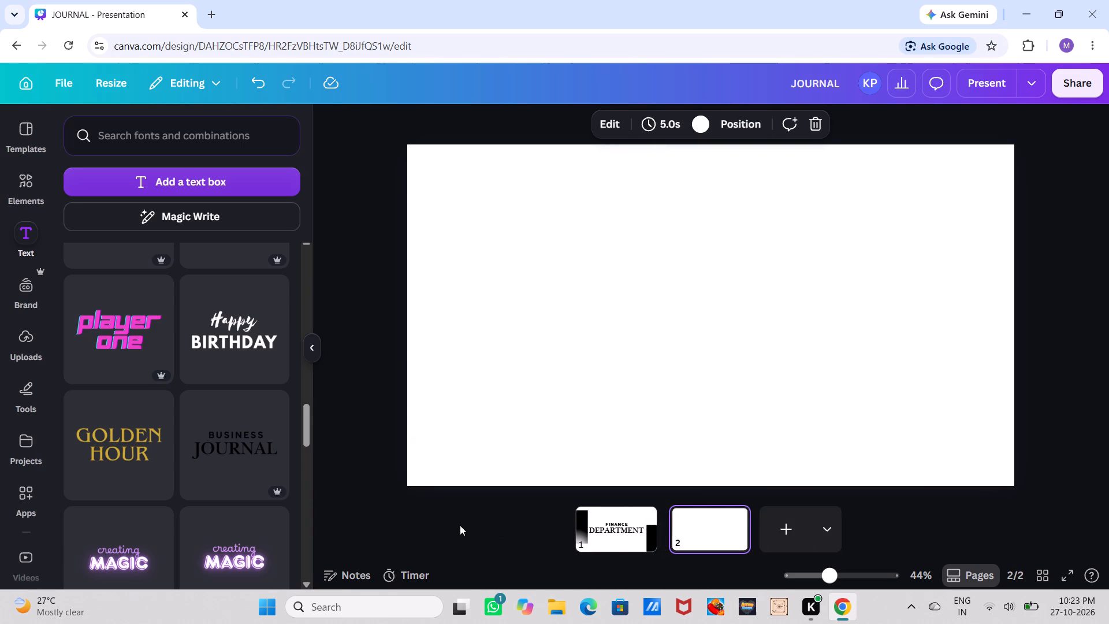
Search the graphics for INTRODUCTION and add the illustration of three people shaking hands to the second slide.
{"action": "left_click", "coordinate": [34, 155]}
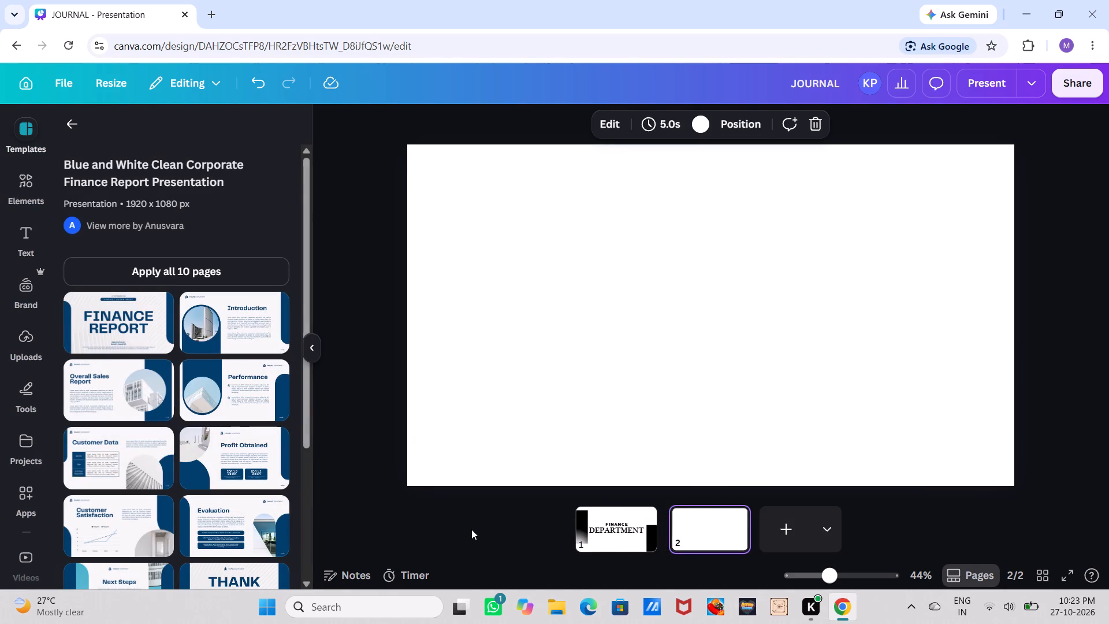
{"action": "left_click", "coordinate": [24, 167]}
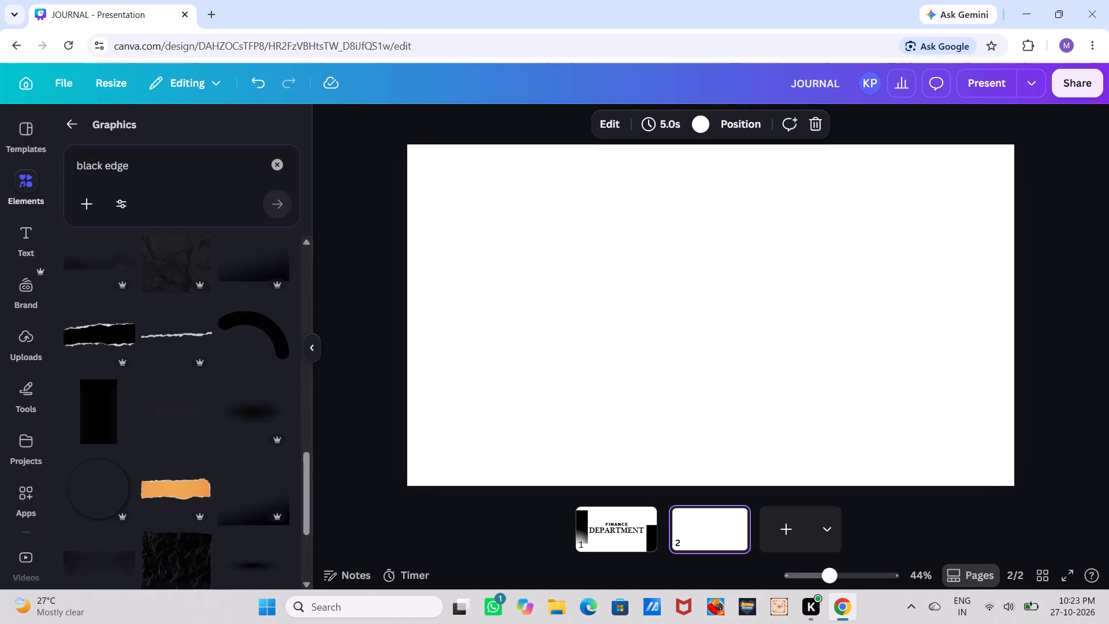
{"action": "left_click", "coordinate": [148, 174]}
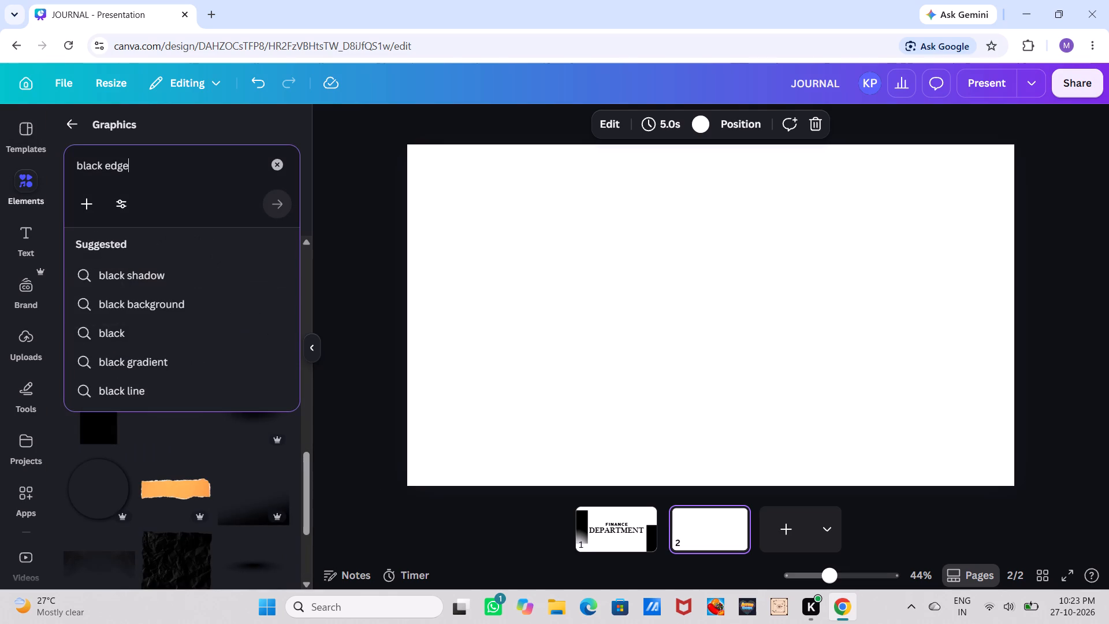
{"action": "key", "text": "BackSpace"}
{"action": "key", "text": "BackSpace"}
{"action": "key", "text": "BackSpace"}
{"action": "key", "text": "BackSpace"}
{"action": "key", "text": "BackSpace"}
{"action": "key", "text": "BackSpace"}
{"action": "key", "text": "BackSpace"}
{"action": "key", "text": "BackSpace"}
{"action": "key", "text": "BackSpace"}
{"action": "key", "text": "BackSpace"}
{"action": "key", "text": "BackSpace"}
{"action": "key", "text": "BackSpace"}
{"action": "key", "text": "BackSpace"}
{"action": "key", "text": "BackSpace"}
{"action": "key", "text": "BackSpace"}
{"action": "key", "text": "BackSpace"}
{"action": "key", "text": "BackSpace"}
{"action": "type", "text": "INTRODUCTION"}
{"action": "key", "text": "Return"}
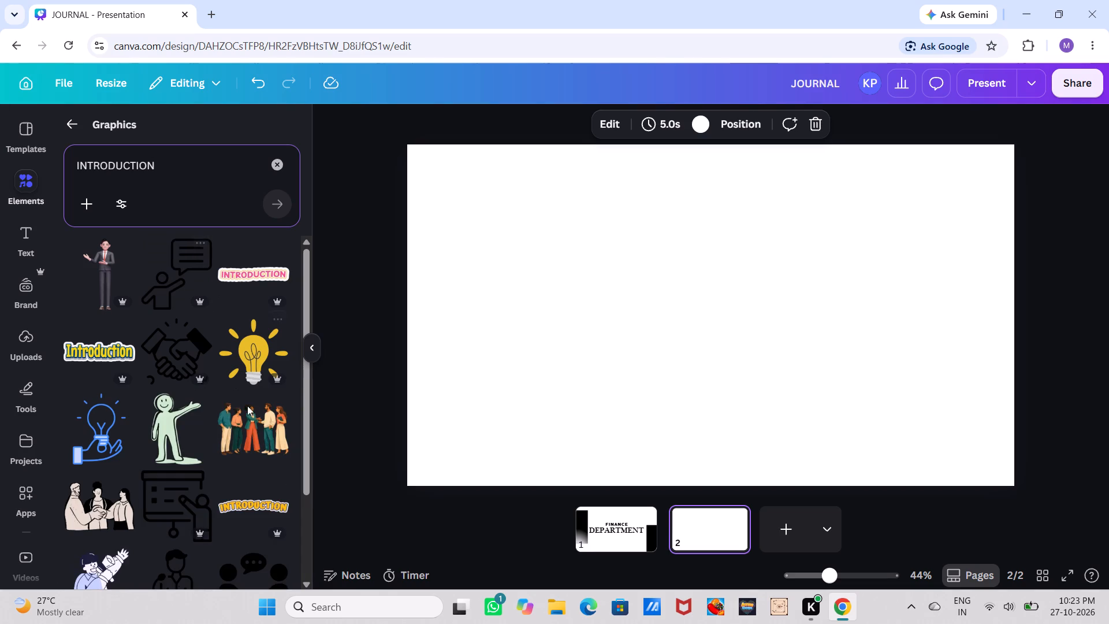
{"action": "left_click", "coordinate": [109, 513]}
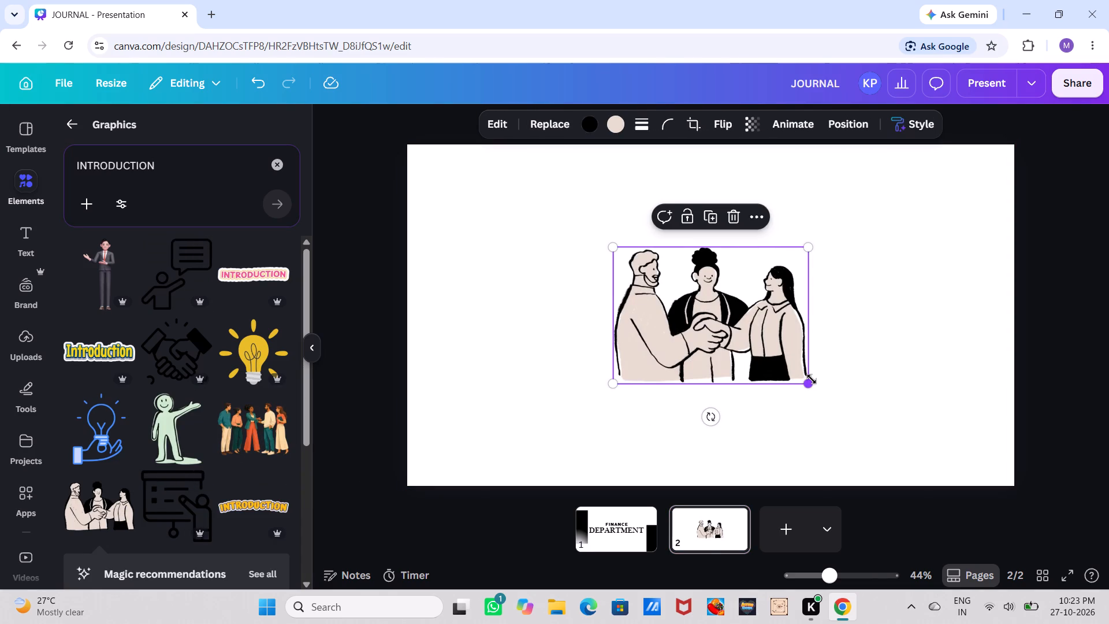
Shrink the handshake illustration proportionally and move it into the second slide's lower-left corner, flush with the bottom edge.
{"action": "left_click_drag", "start_coordinate": [810, 382], "coordinate": [760, 362]}
{"action": "left_click_drag", "start_coordinate": [721, 325], "coordinate": [523, 455]}
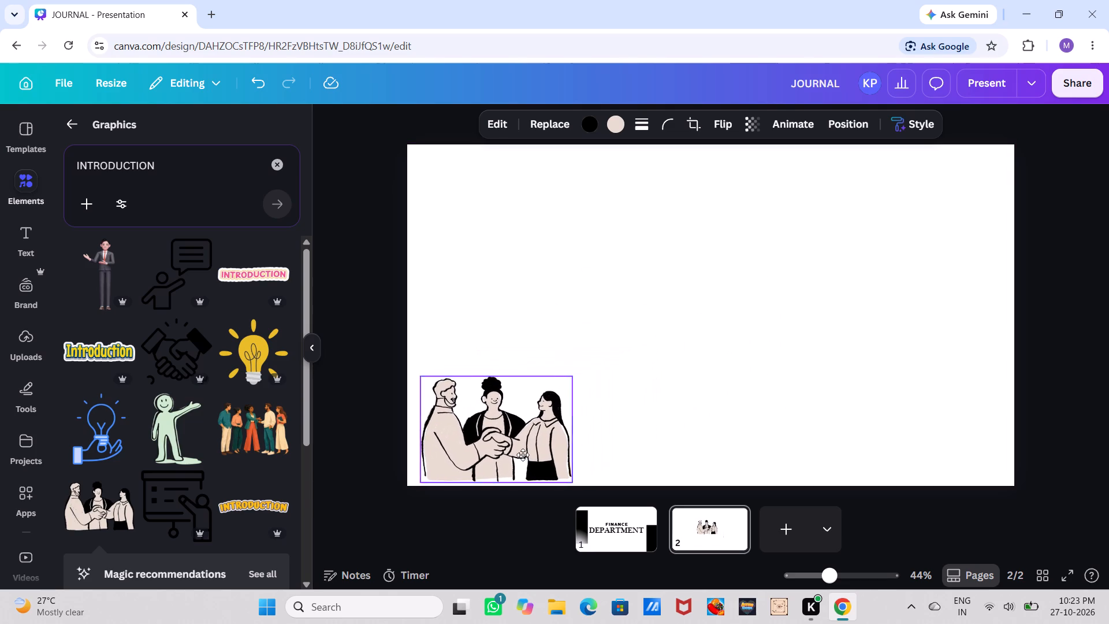
{"action": "left_click_drag", "start_coordinate": [523, 455], "coordinate": [520, 455]}
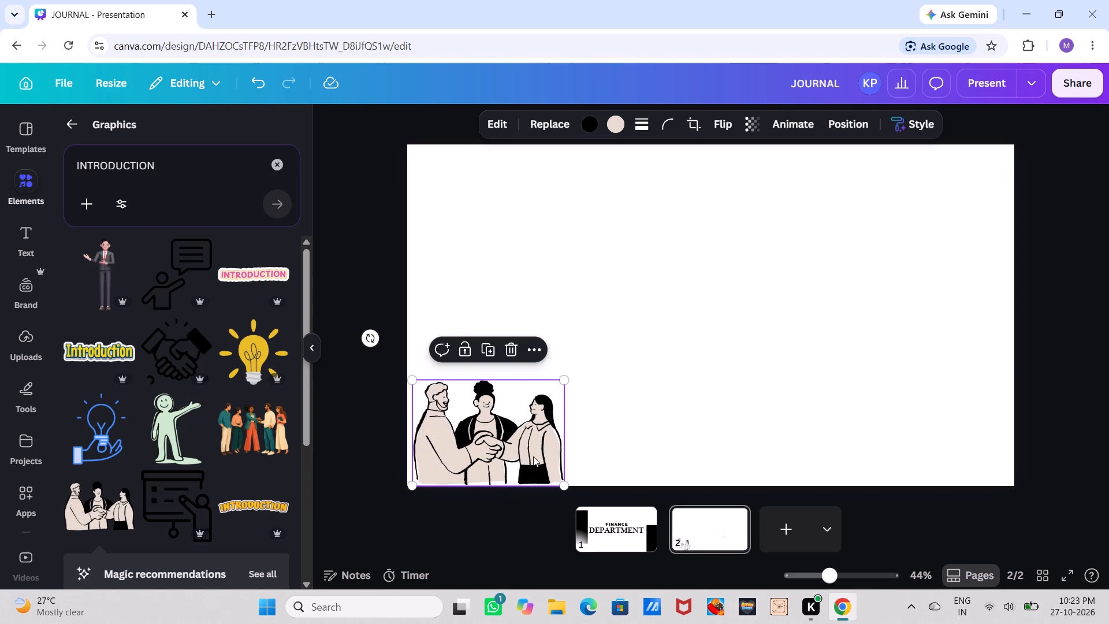
{"action": "left_click", "coordinate": [533, 456]}
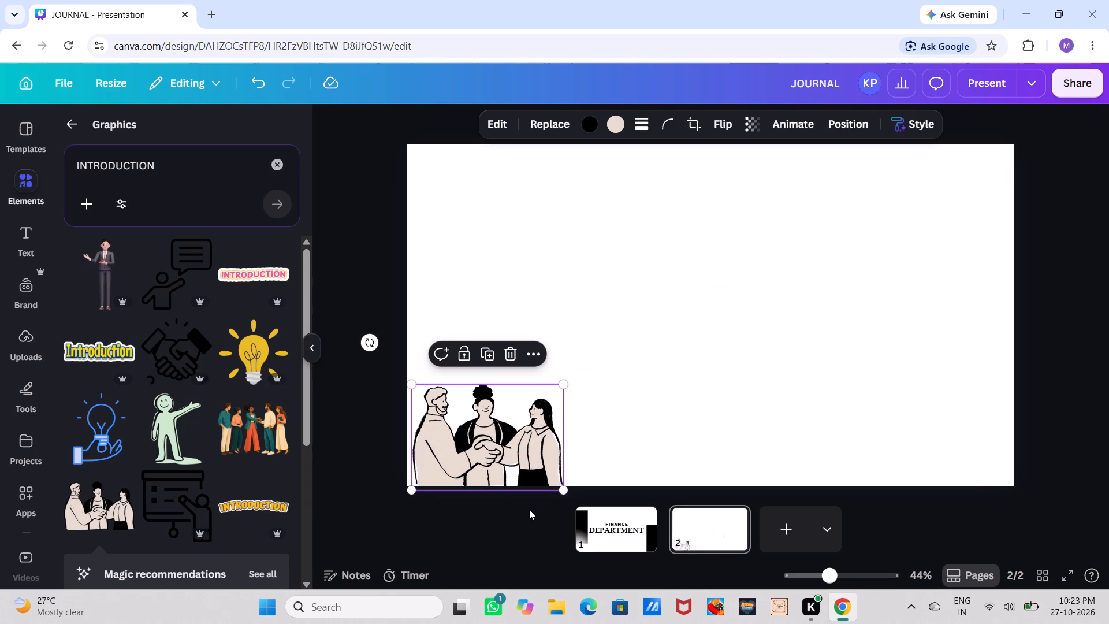
{"action": "left_click", "coordinate": [529, 510]}
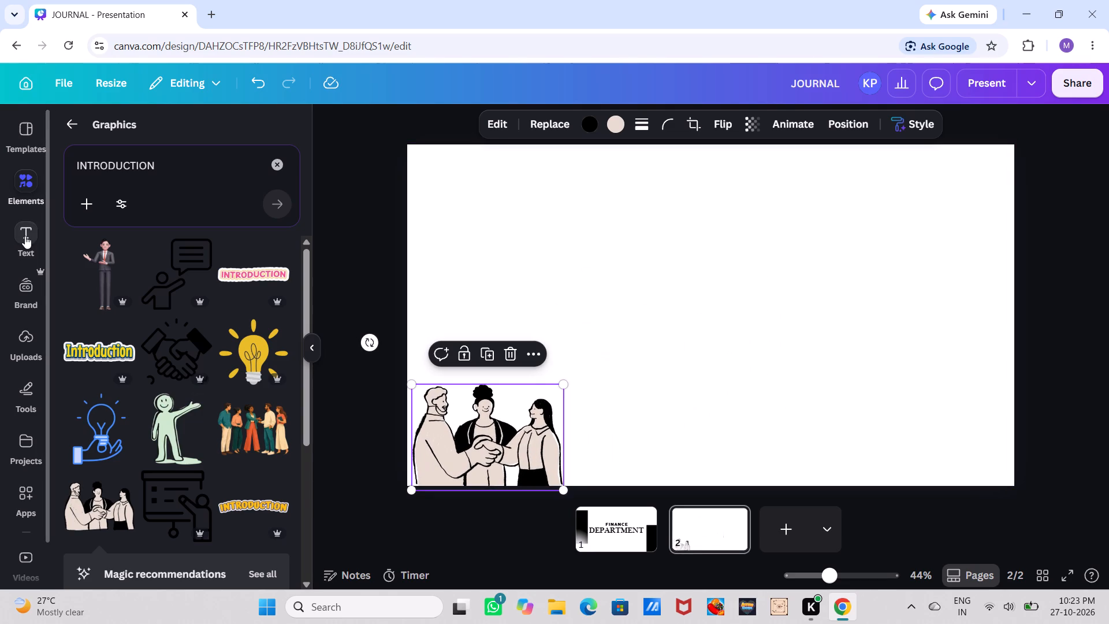
Find the yellow COMING SOON text style among the font combinations and add it to the second slide.
{"action": "left_click", "coordinate": [25, 236]}
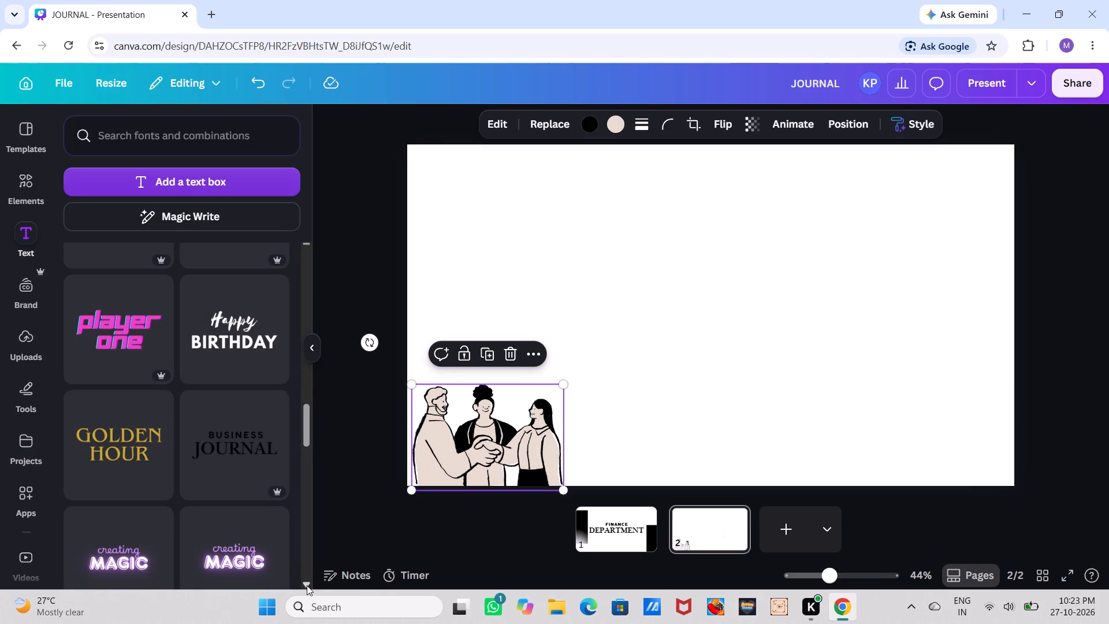
{"action": "triple_click", "coordinate": [307, 585]}
{"action": "double_click", "coordinate": [307, 585]}
{"action": "left_click", "coordinate": [307, 585]}
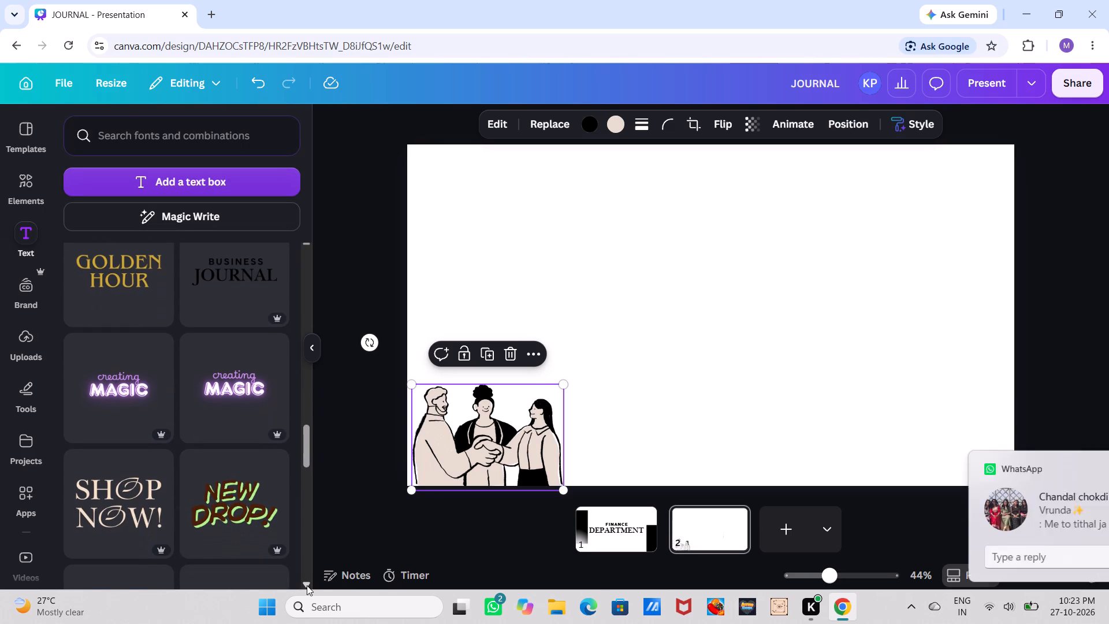
{"action": "triple_click", "coordinate": [307, 585]}
{"action": "double_click", "coordinate": [307, 585]}
{"action": "triple_click", "coordinate": [307, 585]}
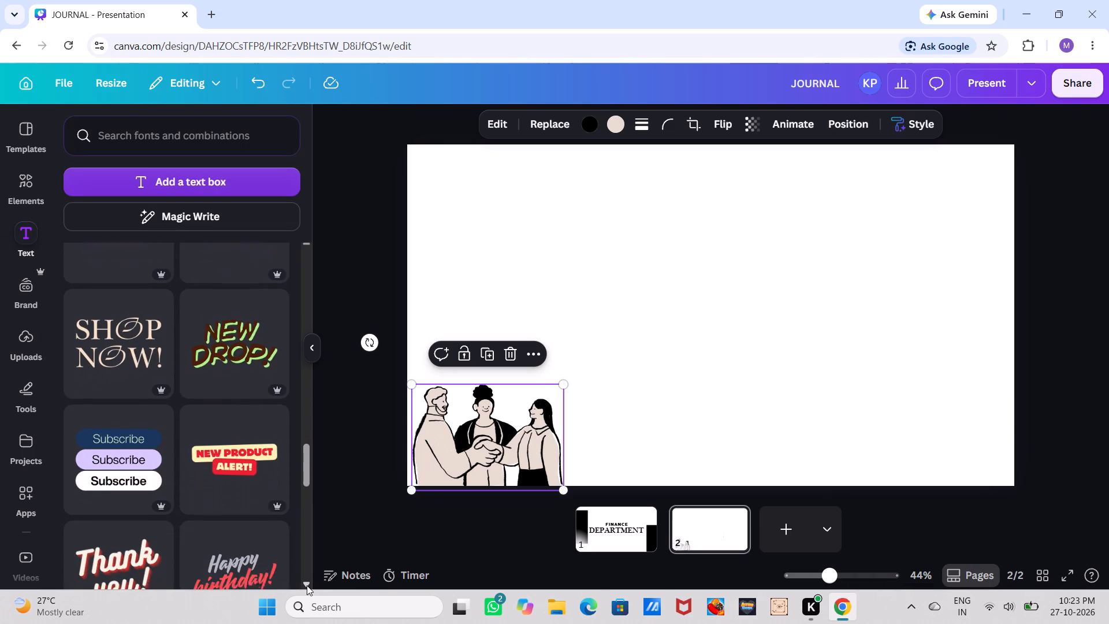
{"action": "triple_click", "coordinate": [307, 585]}
{"action": "triple_click", "coordinate": [307, 585]}
{"action": "triple_click", "coordinate": [307, 585]}
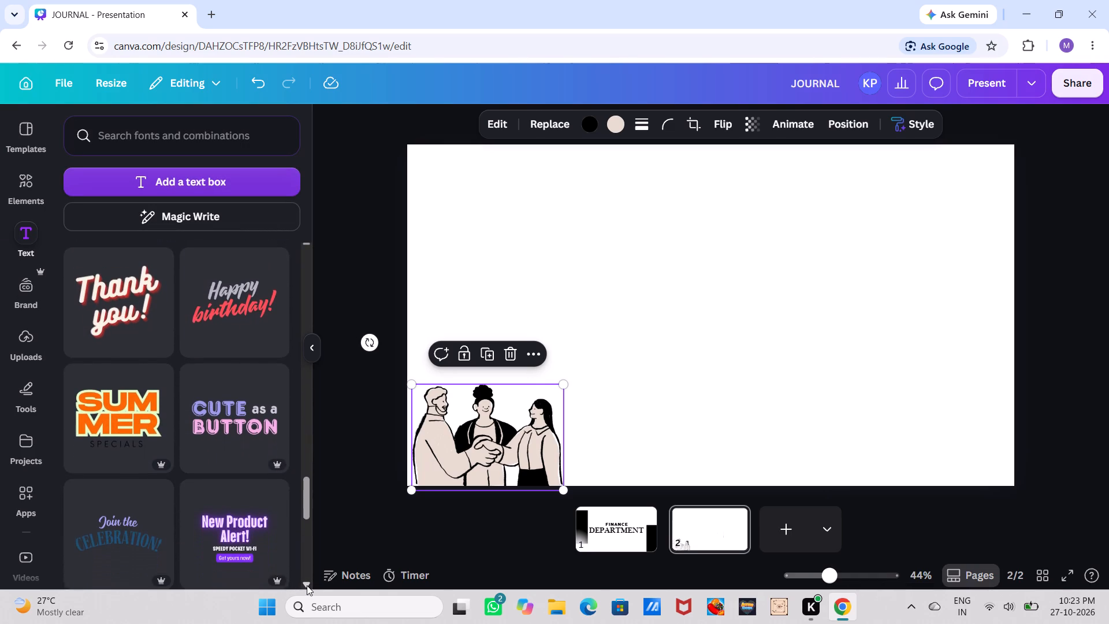
{"action": "triple_click", "coordinate": [307, 585]}
{"action": "triple_click", "coordinate": [307, 585]}
{"action": "triple_click", "coordinate": [307, 585]}
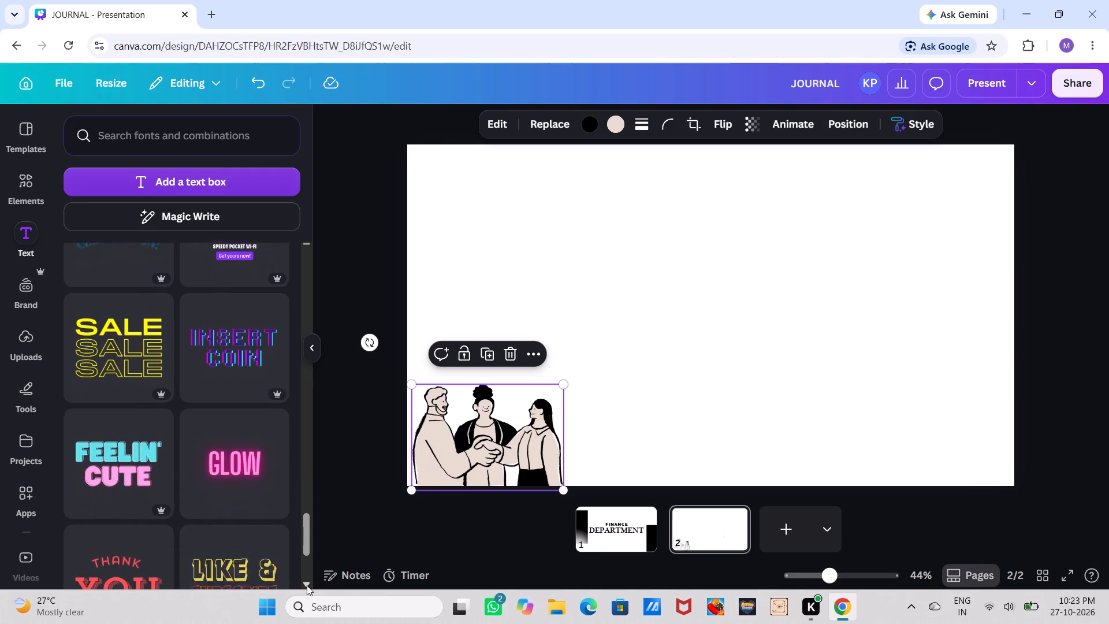
{"action": "triple_click", "coordinate": [307, 585]}
{"action": "triple_click", "coordinate": [307, 585]}
{"action": "triple_click", "coordinate": [307, 585]}
{"action": "triple_click", "coordinate": [307, 585]}
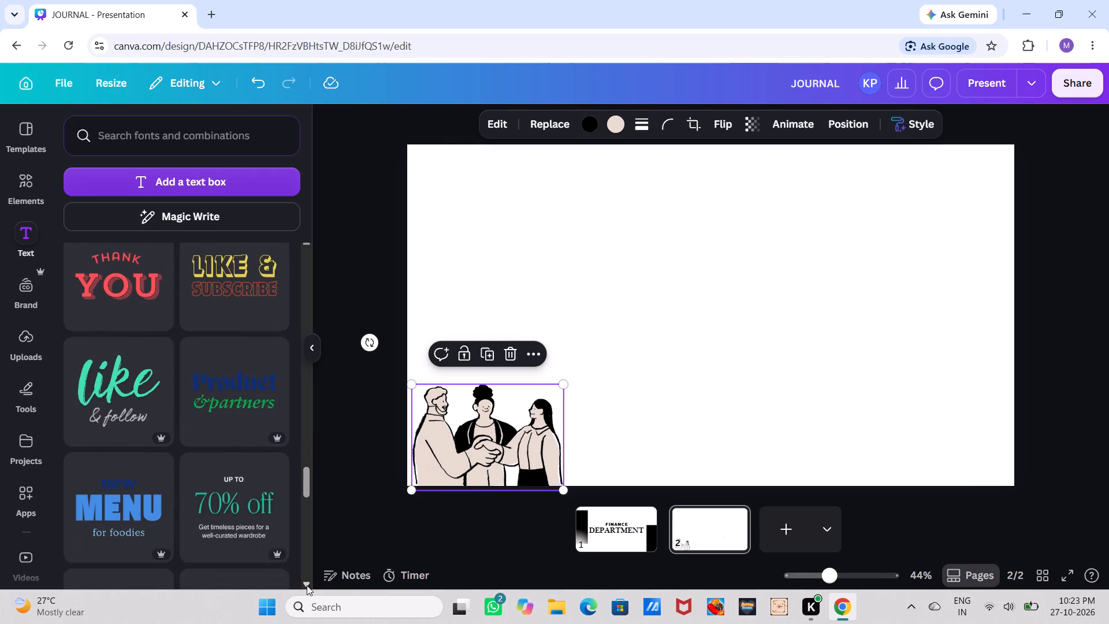
{"action": "triple_click", "coordinate": [307, 585]}
{"action": "triple_click", "coordinate": [307, 585]}
{"action": "triple_click", "coordinate": [307, 585]}
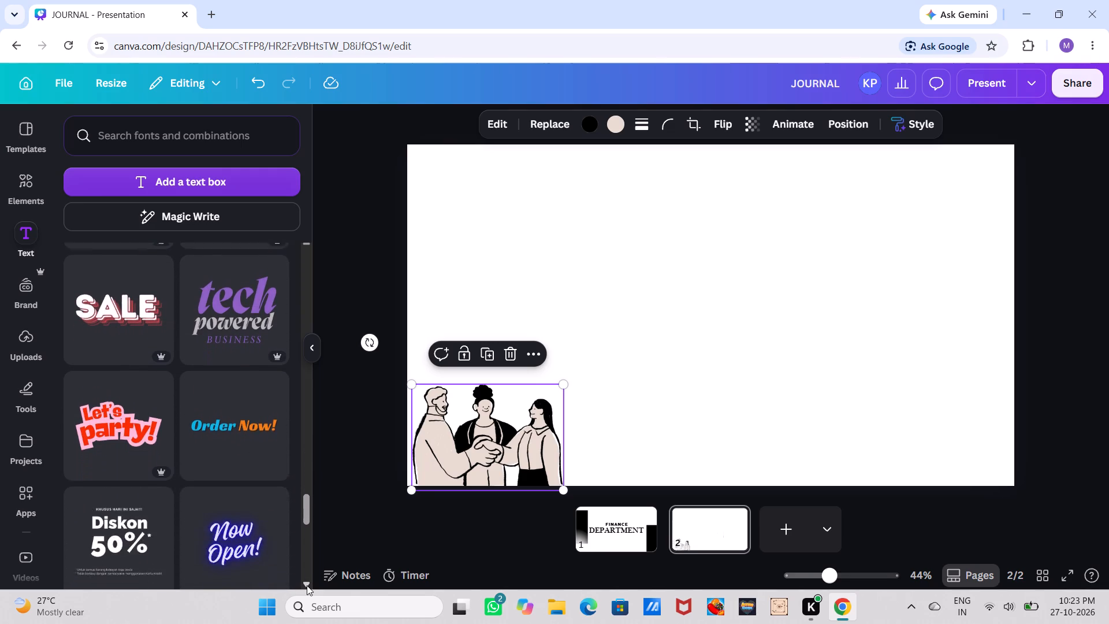
{"action": "triple_click", "coordinate": [307, 585]}
{"action": "triple_click", "coordinate": [307, 585]}
{"action": "triple_click", "coordinate": [307, 585]}
{"action": "triple_click", "coordinate": [307, 585]}
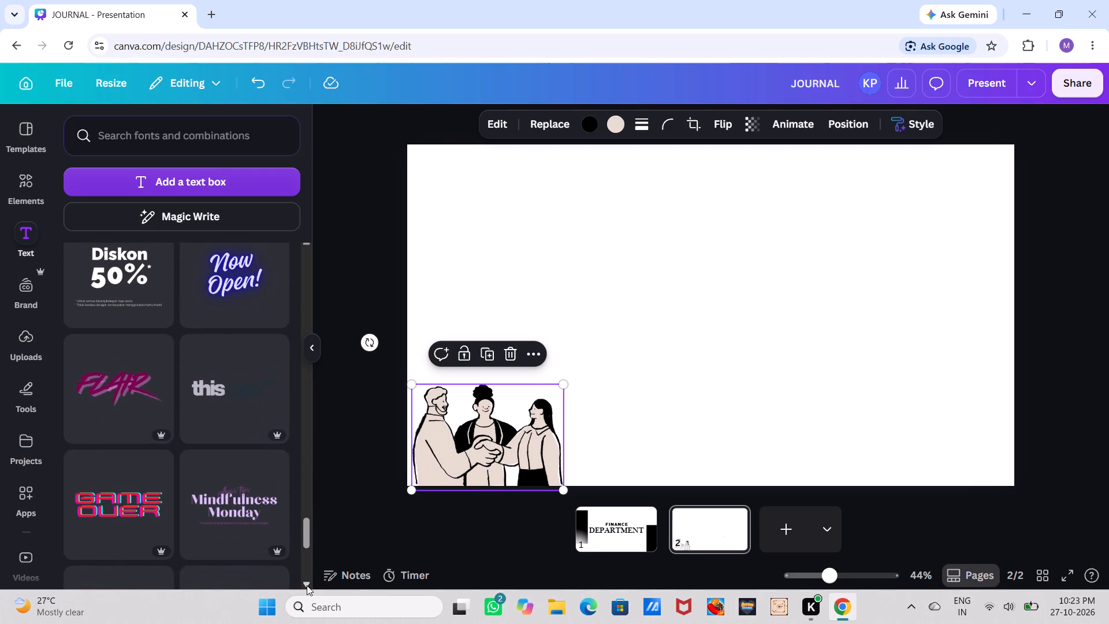
{"action": "left_click", "coordinate": [307, 585]}
{"action": "triple_click", "coordinate": [307, 585]}
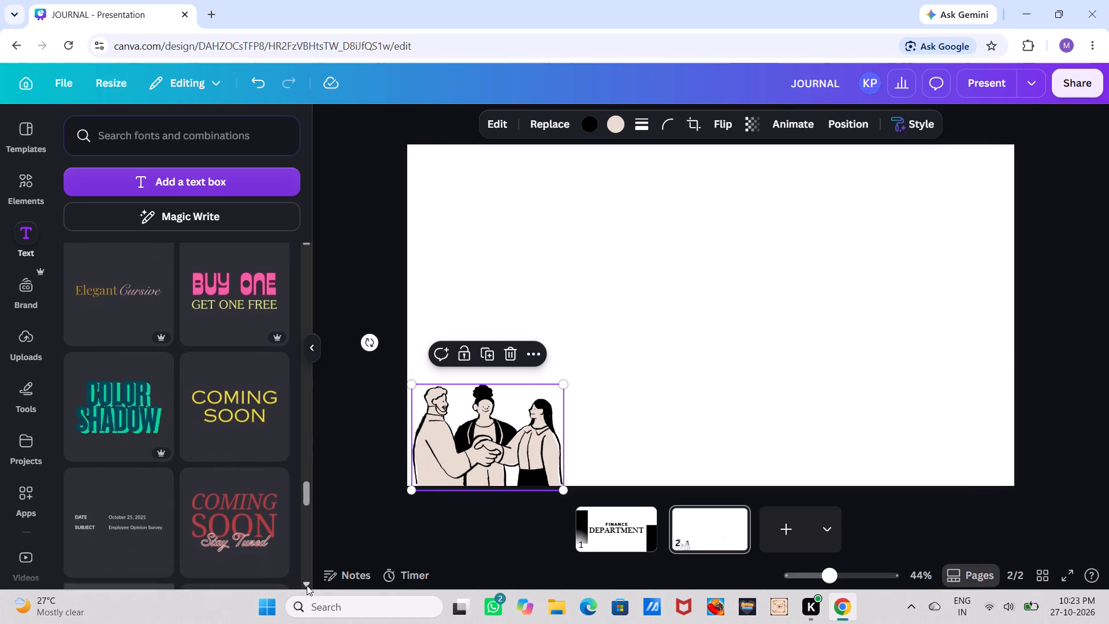
{"action": "left_click", "coordinate": [256, 418]}
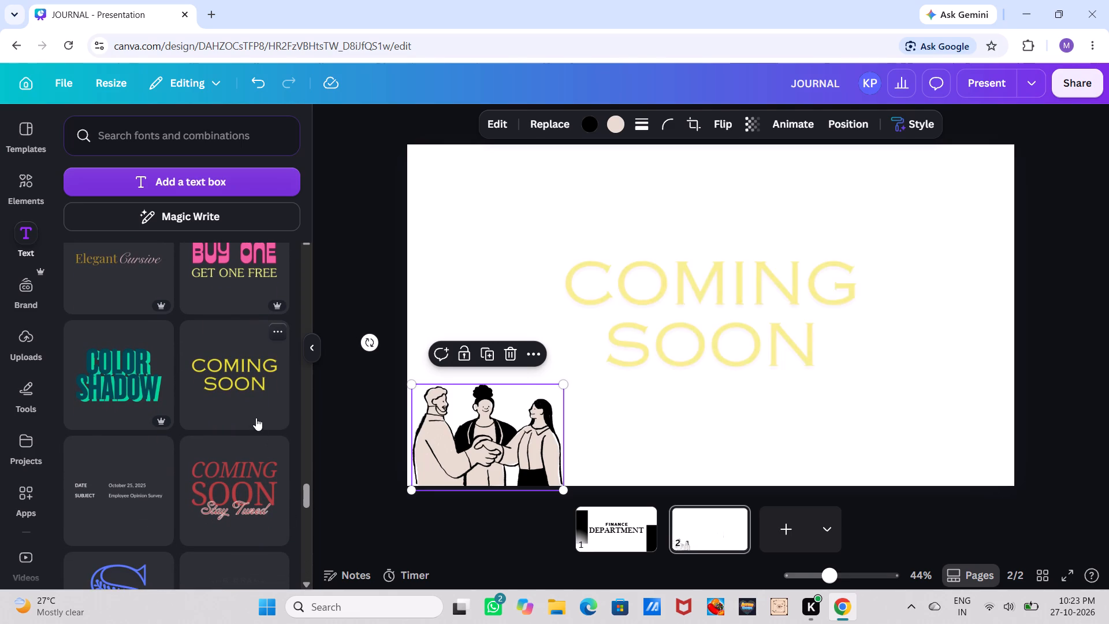
{"action": "left_click", "coordinate": [816, 329]}
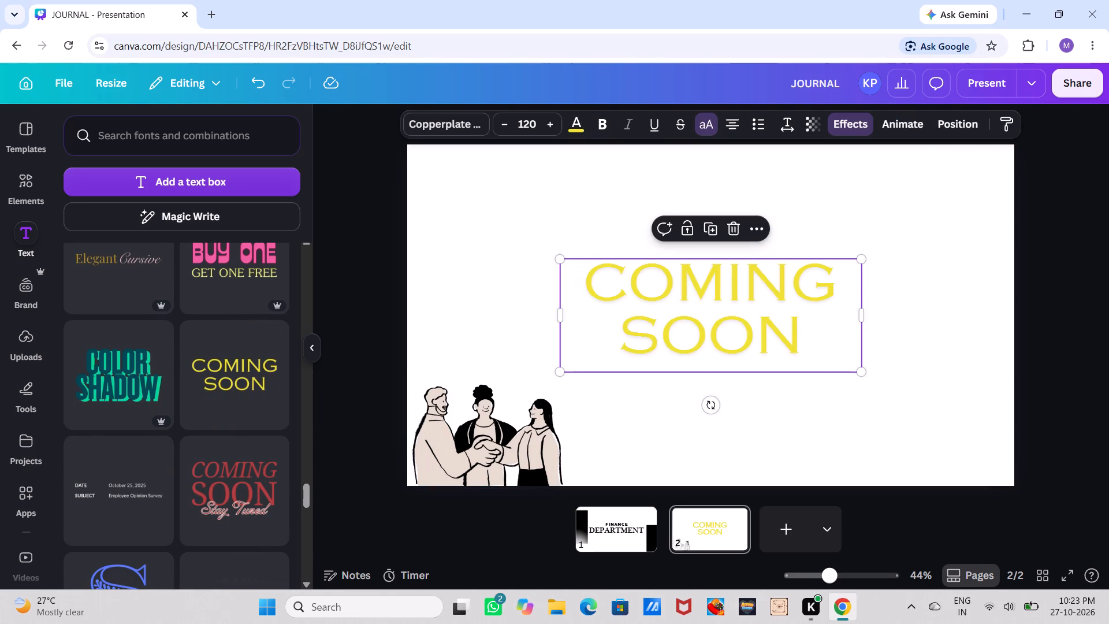
Replace the COMING SOON text on the second slide with INTRODUCTION.
{"action": "key", "text": "Delete"}
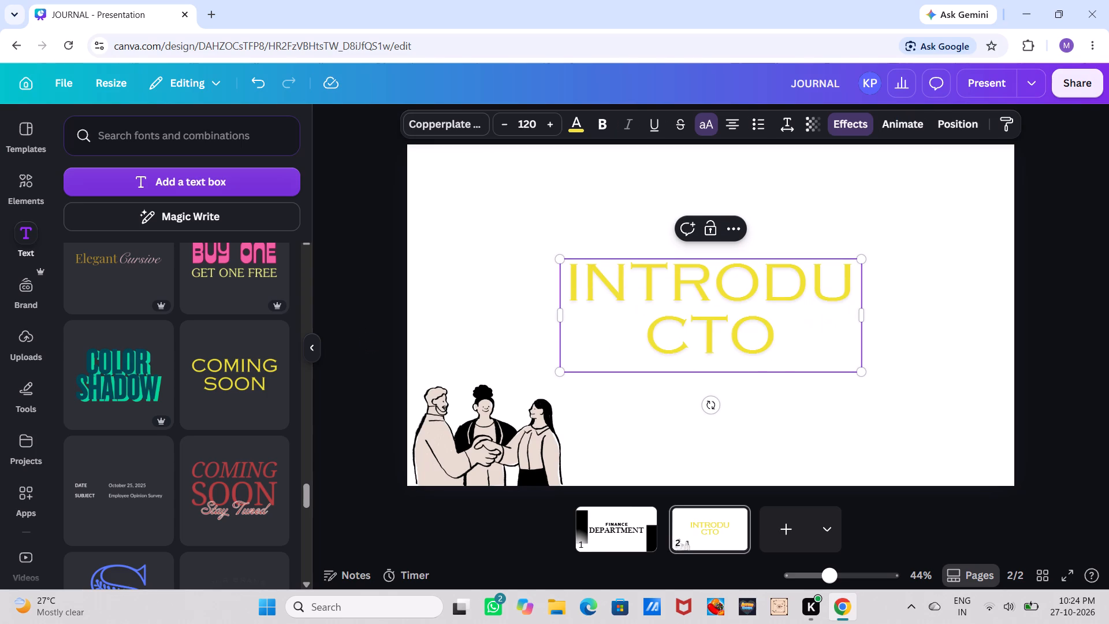
{"action": "key", "text": "BackSpace"}
{"action": "key", "text": "BackSpace"}
{"action": "type", "text": "TION"}
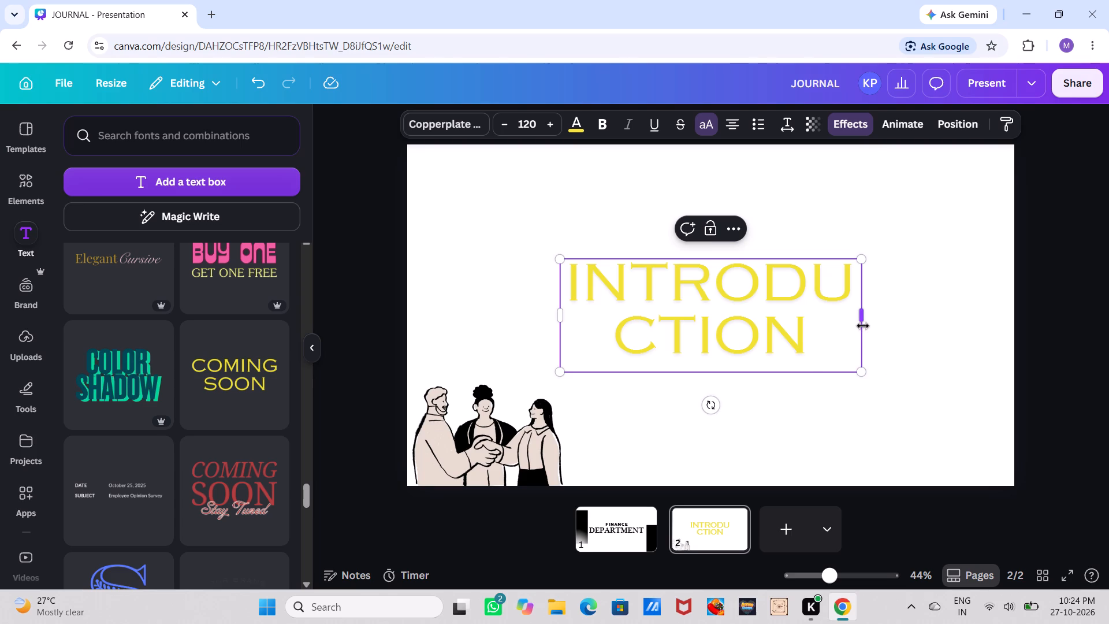
Widen the INTRODUCTION text box on both sides until the whole word fits on a single line.
{"action": "left_click_drag", "start_coordinate": [864, 321], "coordinate": [959, 313]}
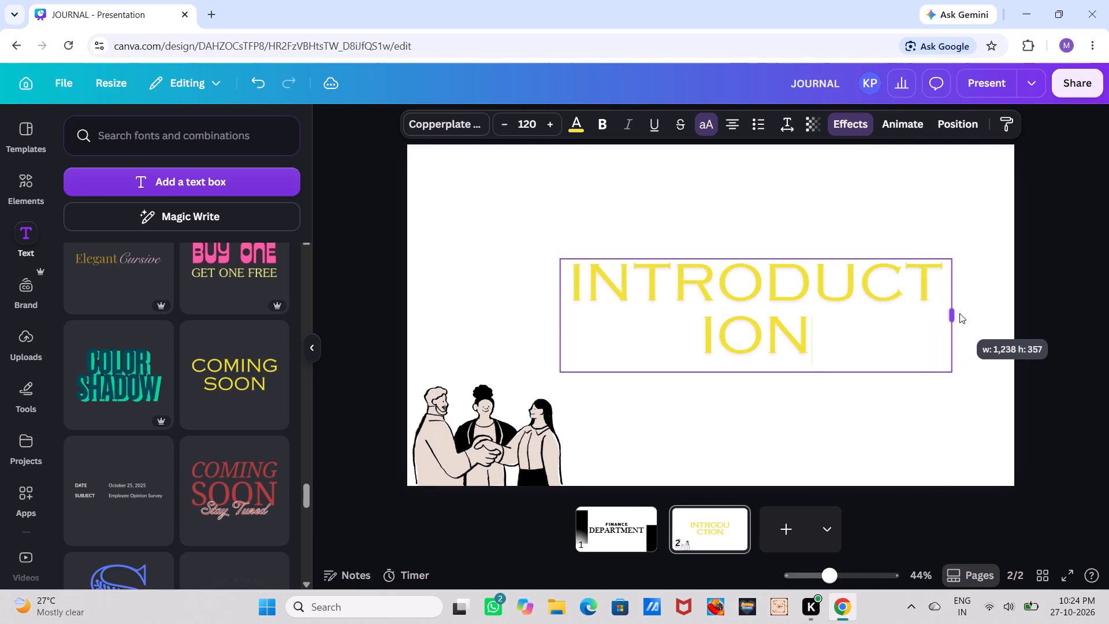
{"action": "left_click_drag", "start_coordinate": [959, 313], "coordinate": [999, 315]}
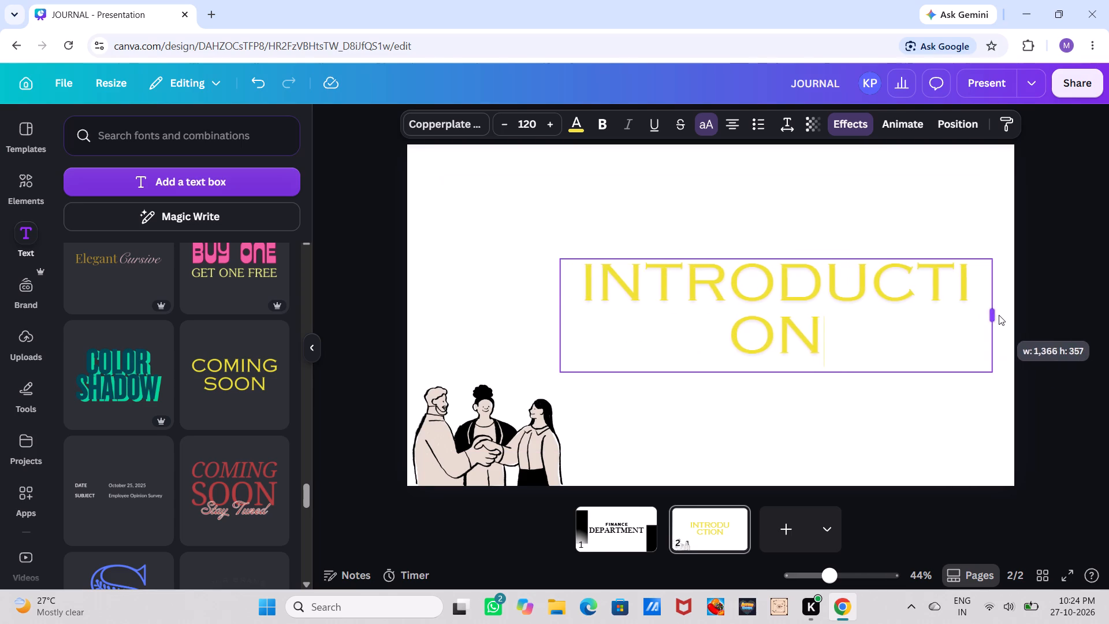
{"action": "left_click_drag", "start_coordinate": [999, 315], "coordinate": [1018, 315]}
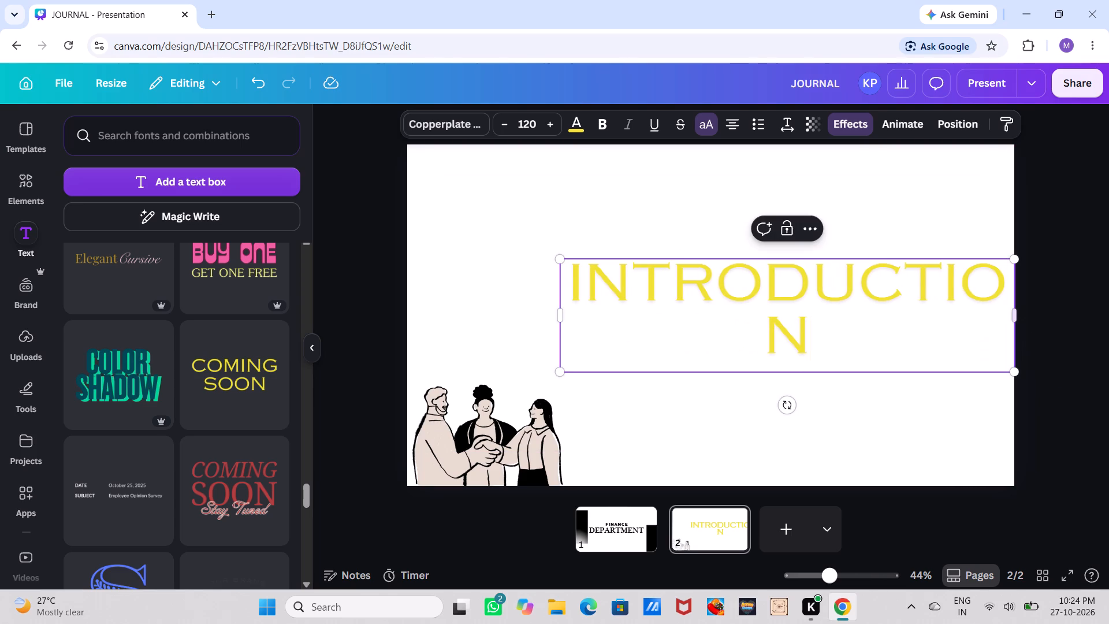
{"action": "left_click_drag", "start_coordinate": [559, 315], "coordinate": [534, 316]}
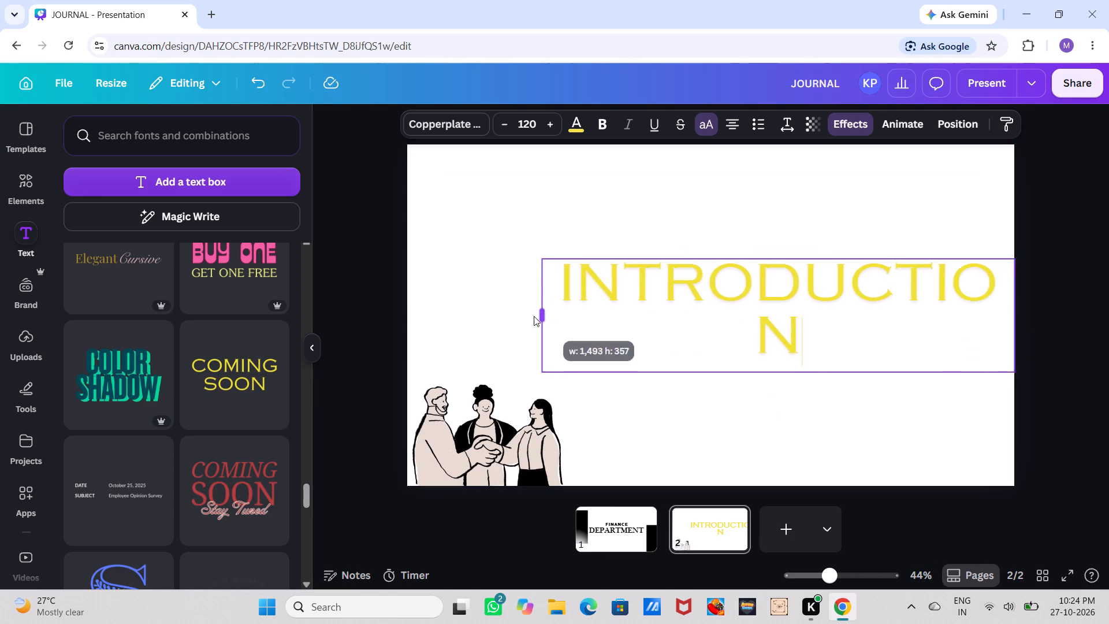
{"action": "left_click_drag", "start_coordinate": [534, 316], "coordinate": [450, 303]}
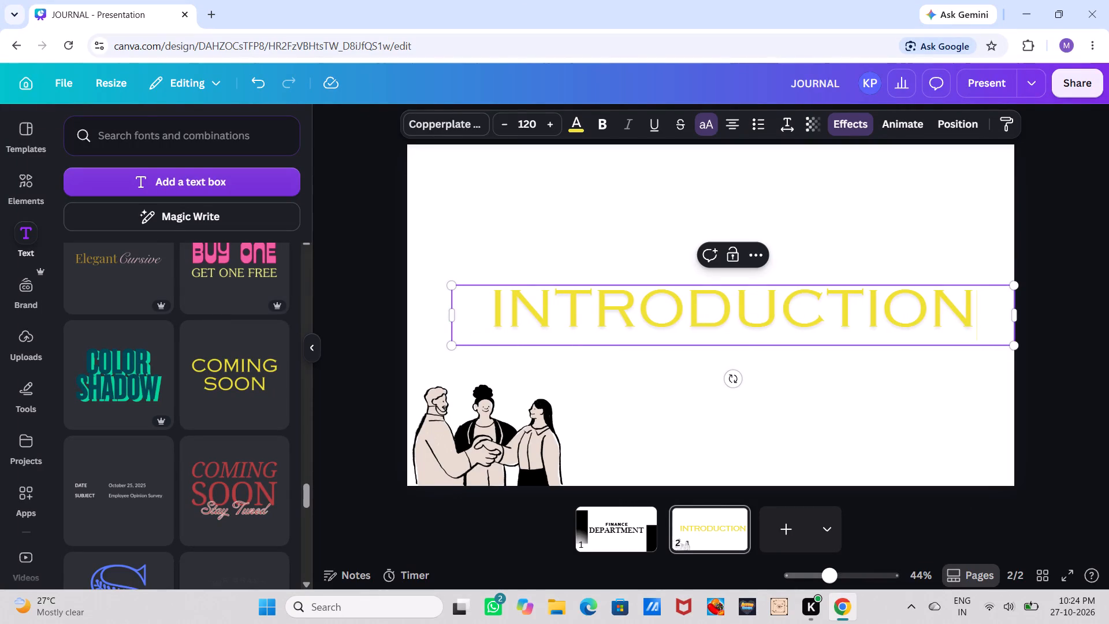
Change the colour of the whole INTRODUCTION text from yellow to solid black.
{"action": "left_click", "coordinate": [570, 127]}
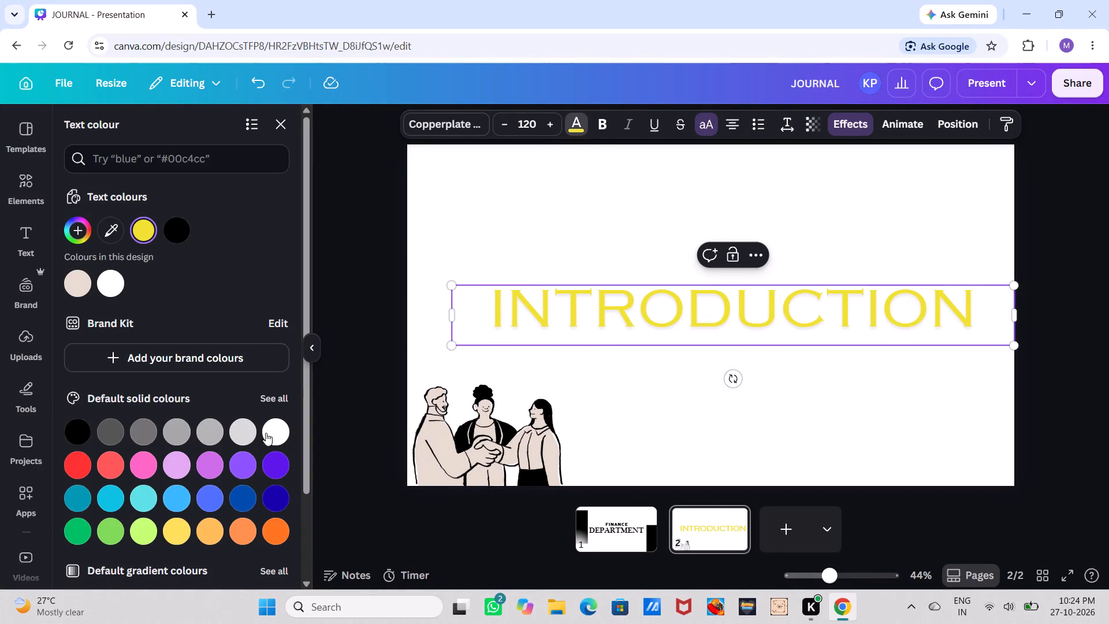
{"action": "left_click", "coordinate": [282, 418]}
{"action": "left_click", "coordinate": [240, 428]}
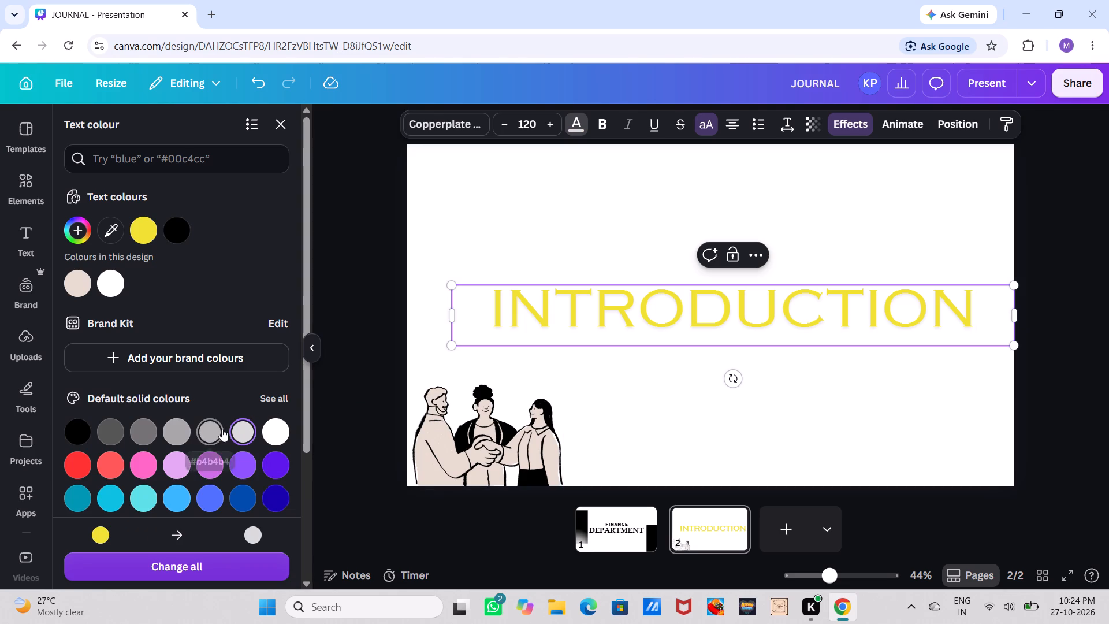
{"action": "left_click", "coordinate": [72, 436]}
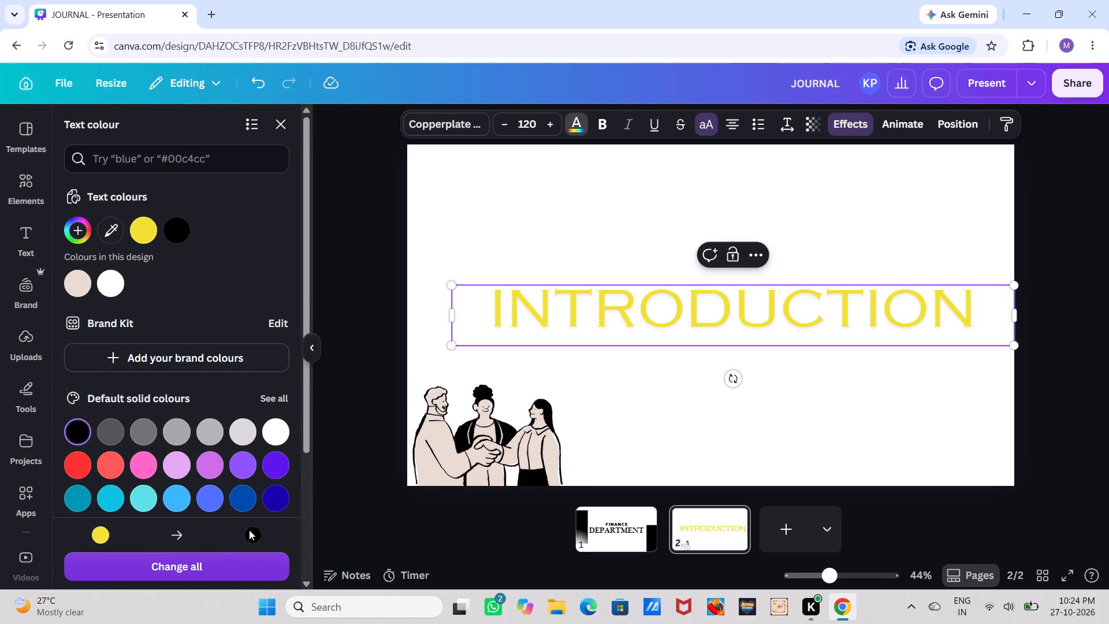
{"action": "left_click", "coordinate": [249, 530]}
{"action": "double_click", "coordinate": [537, 301]}
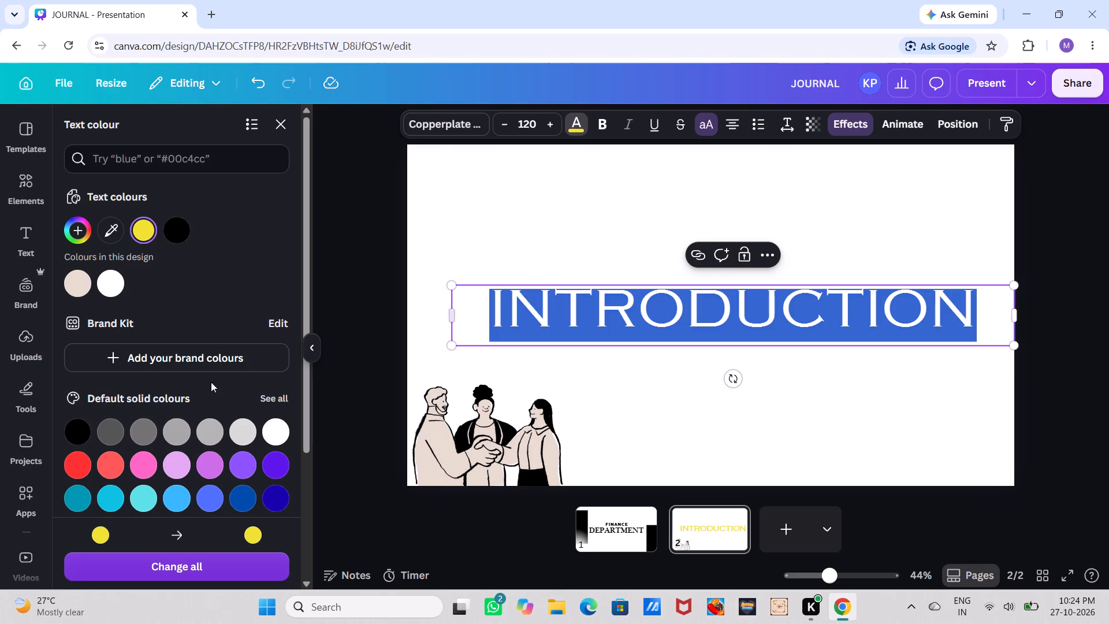
{"action": "left_click", "coordinate": [81, 429]}
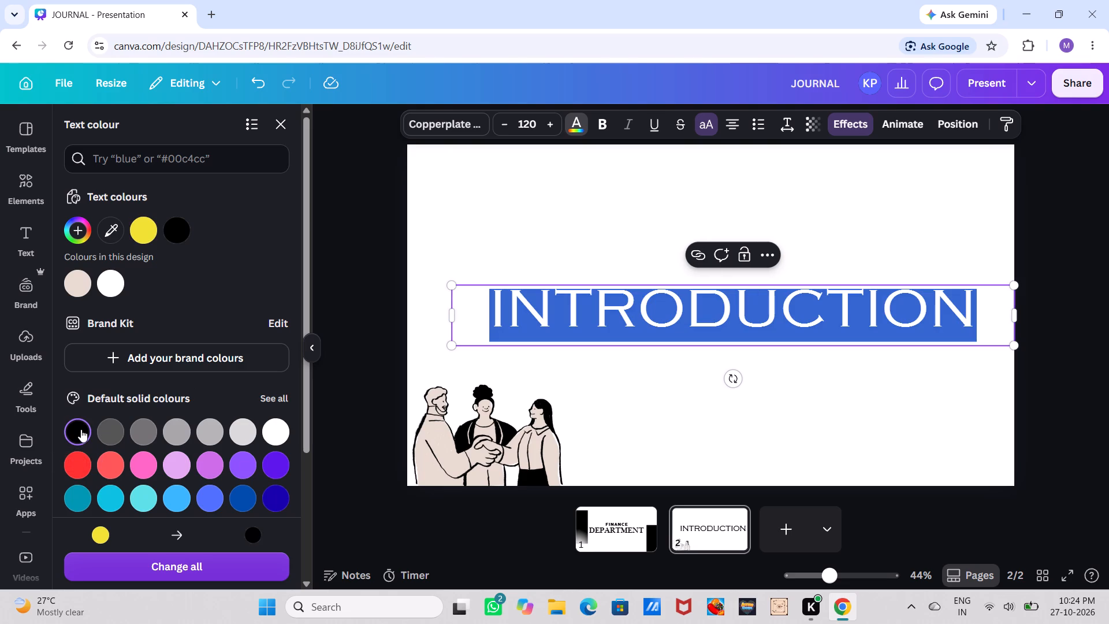
{"action": "left_click", "coordinate": [116, 437]}
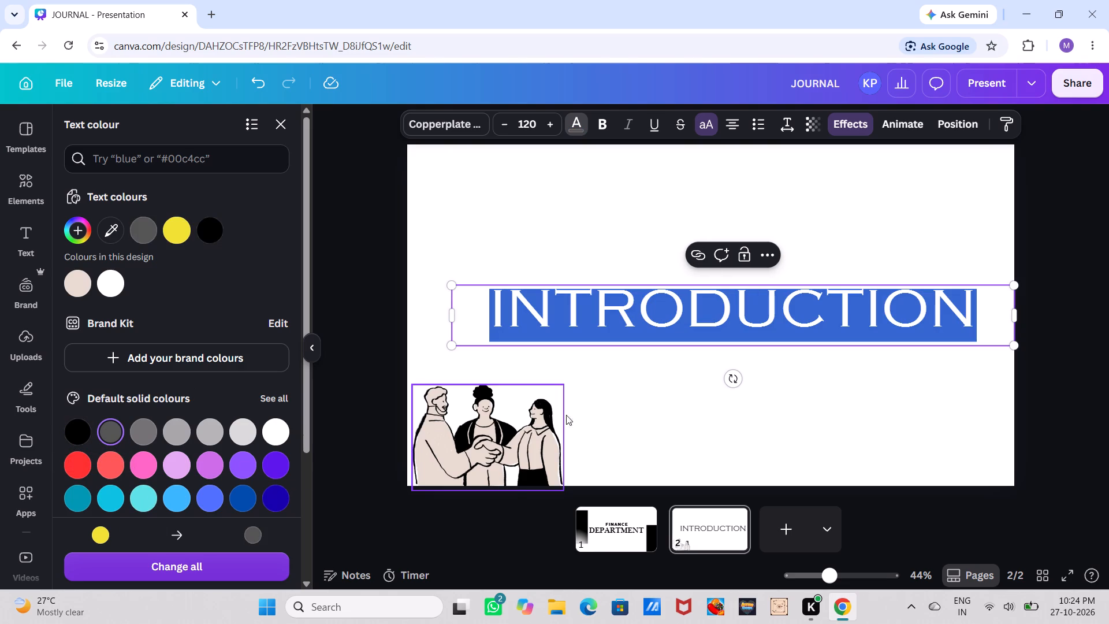
{"action": "left_click", "coordinate": [70, 428]}
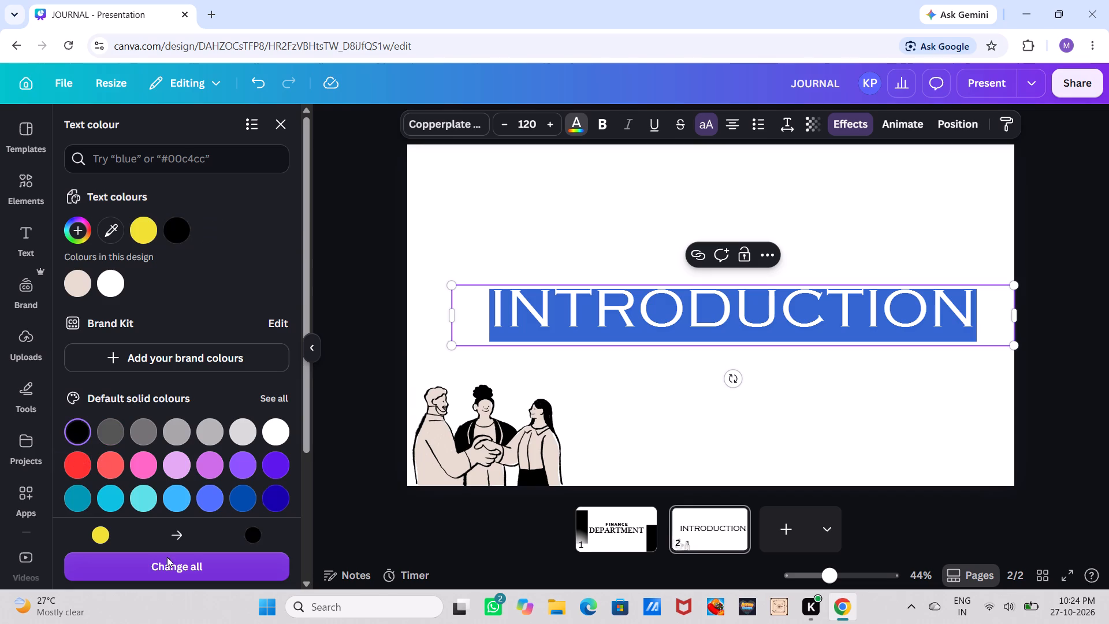
{"action": "left_click", "coordinate": [590, 413]}
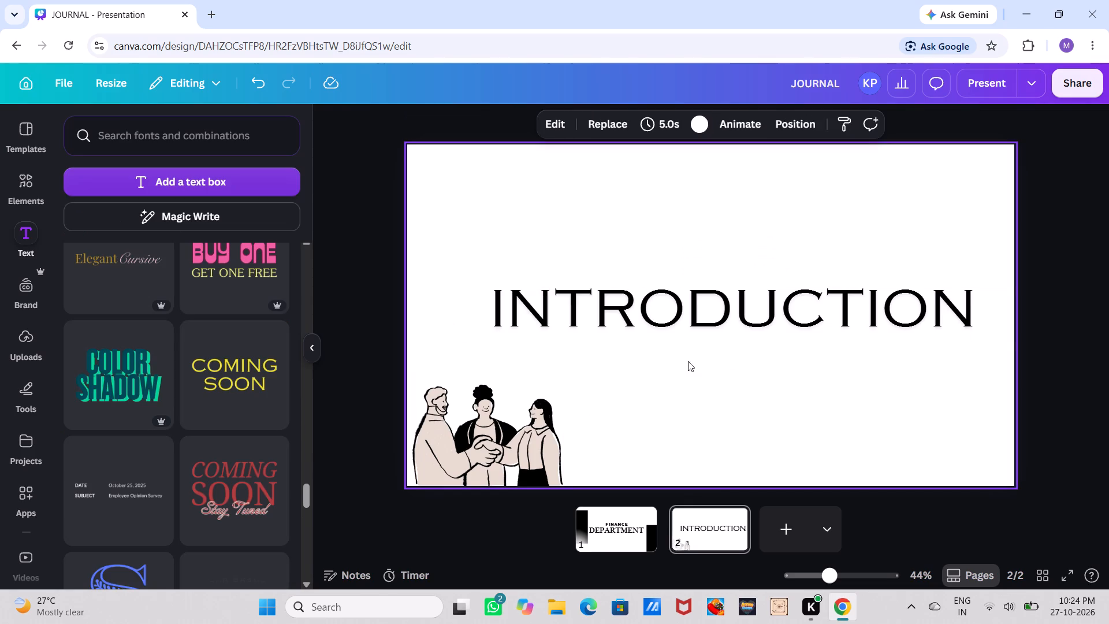
Shrink the INTRODUCTION heading proportionally to a font size of about 59.8 and place it near the centre of the slide's top edge.
{"action": "left_click_drag", "start_coordinate": [730, 323], "coordinate": [715, 170]}
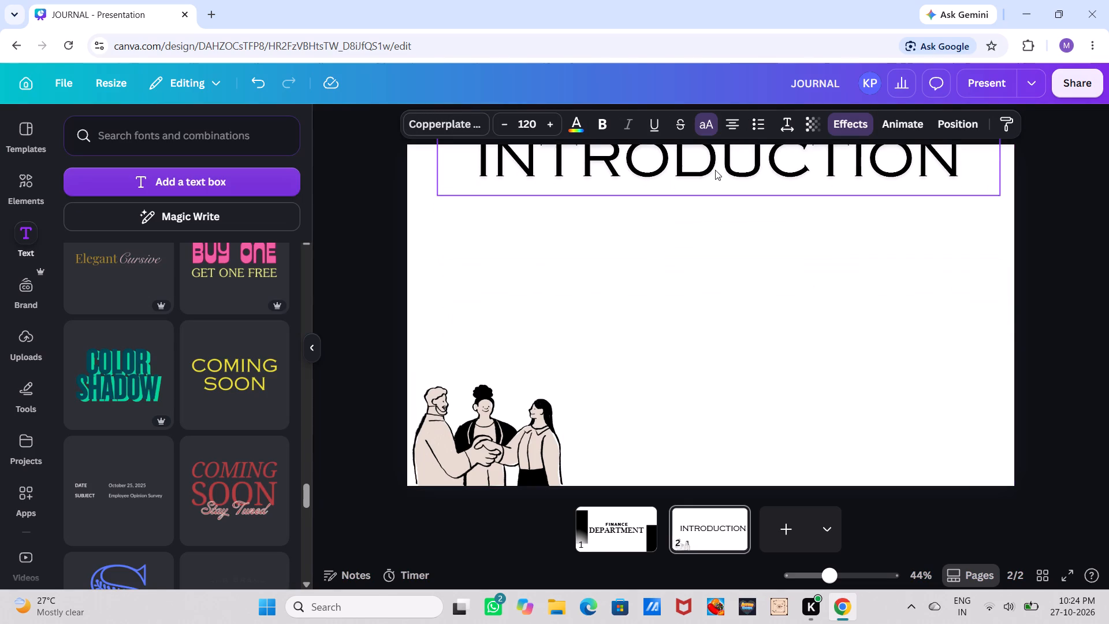
{"action": "left_click_drag", "start_coordinate": [716, 173], "coordinate": [717, 189]}
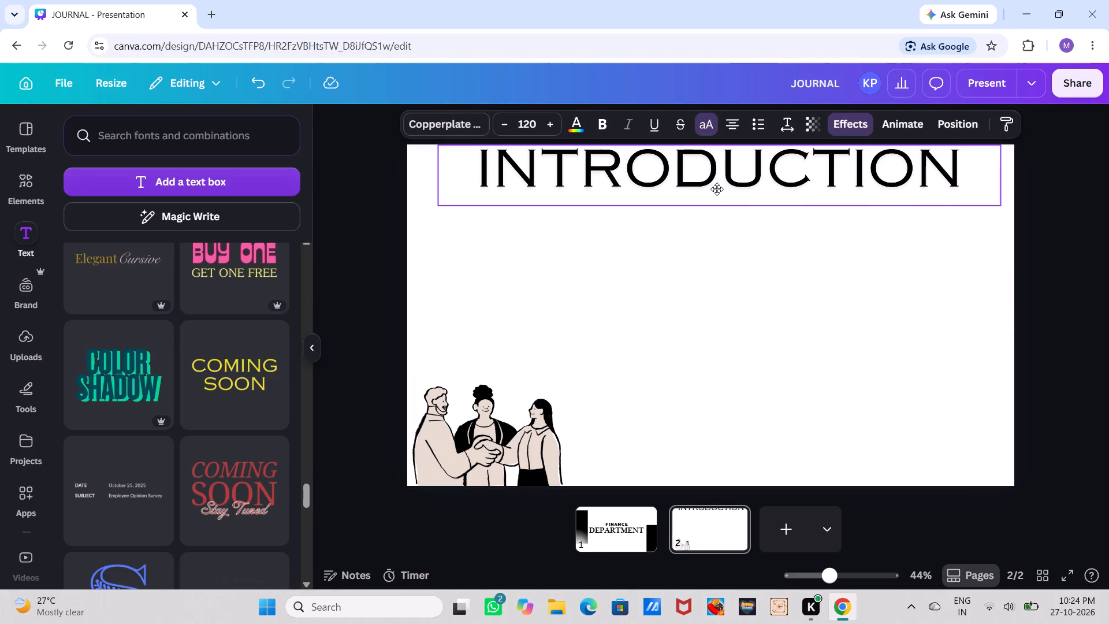
{"action": "left_click_drag", "start_coordinate": [717, 189], "coordinate": [716, 190]}
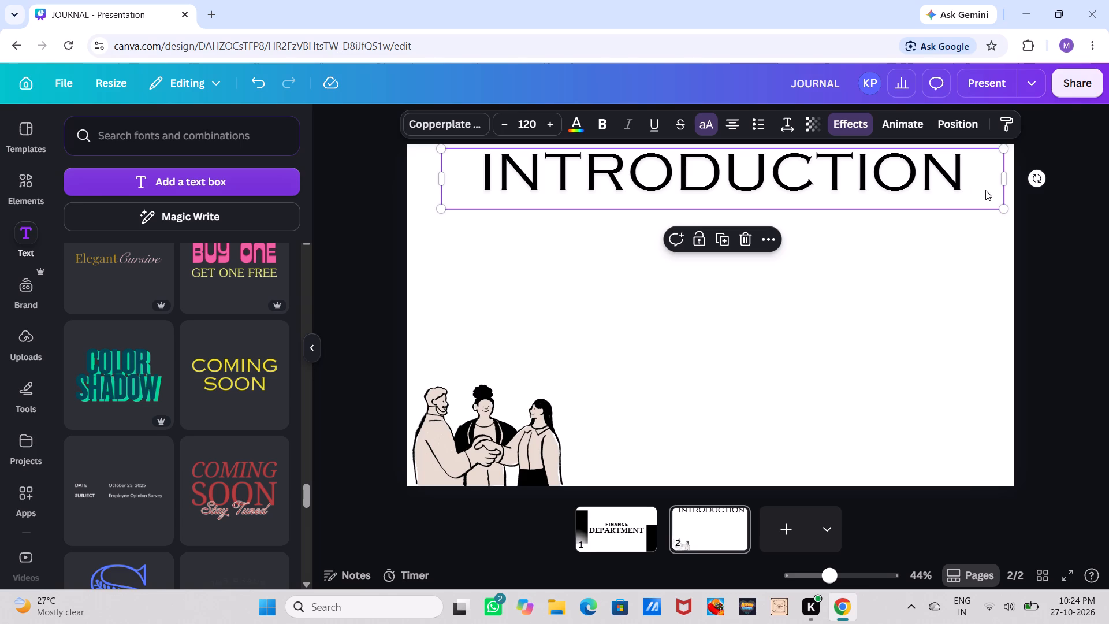
{"action": "left_click_drag", "start_coordinate": [1002, 207], "coordinate": [962, 208]}
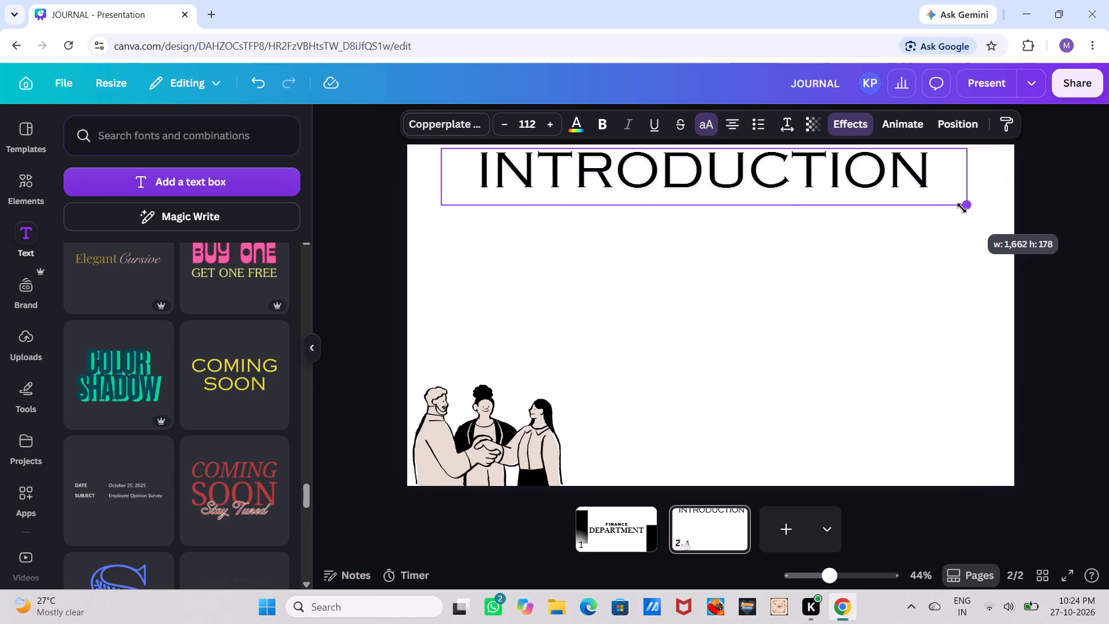
{"action": "left_click_drag", "start_coordinate": [962, 208], "coordinate": [753, 206]}
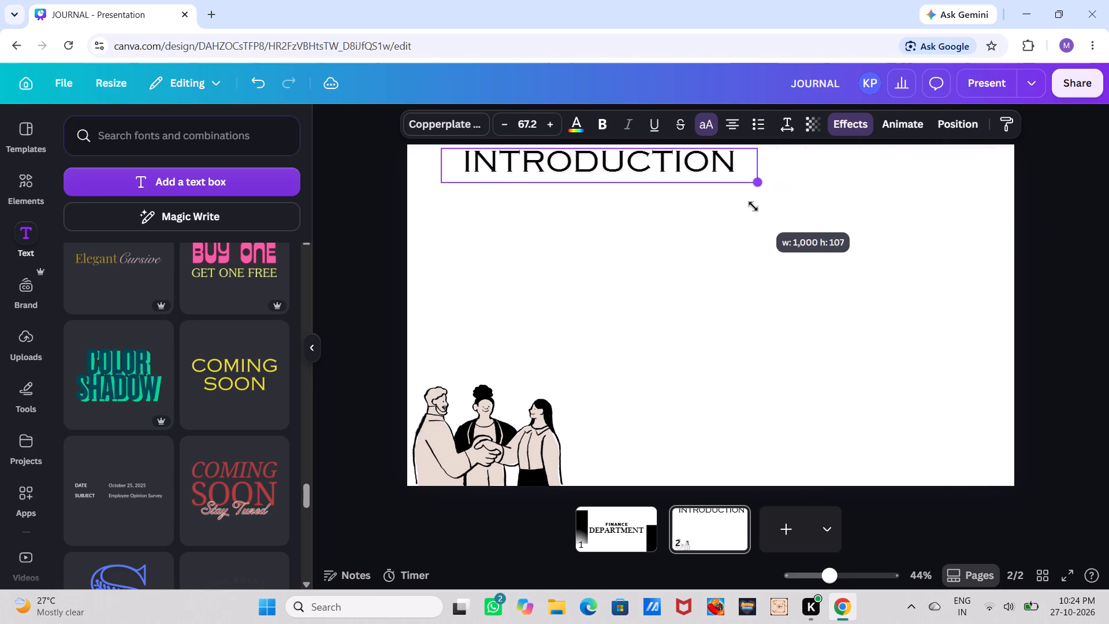
{"action": "left_click_drag", "start_coordinate": [753, 206], "coordinate": [721, 207]}
{"action": "left_click_drag", "start_coordinate": [660, 169], "coordinate": [661, 169]}
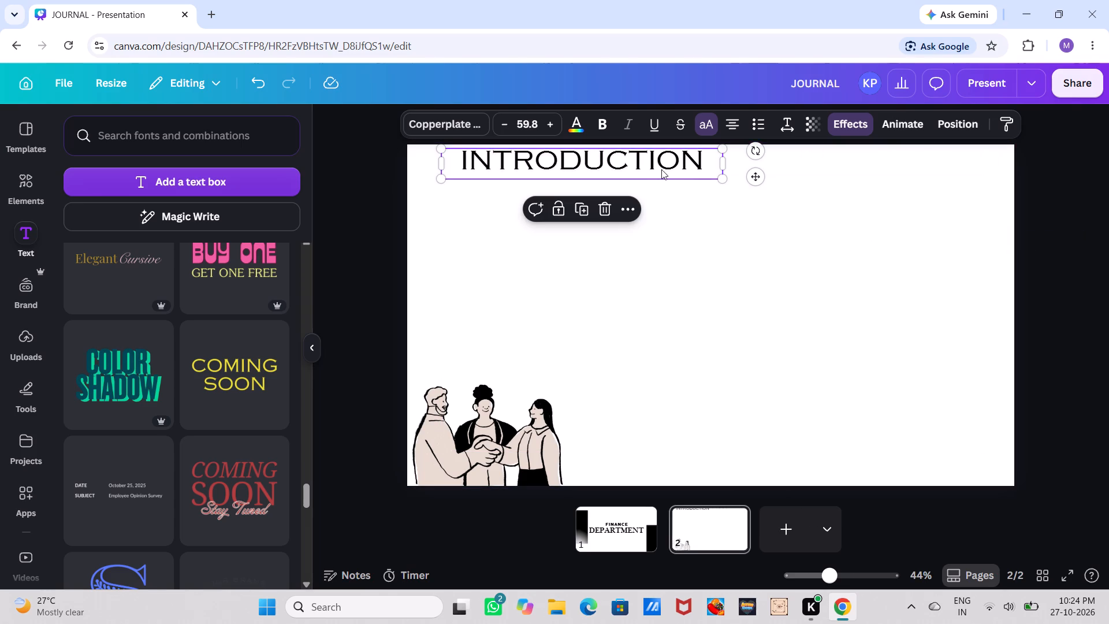
{"action": "left_click_drag", "start_coordinate": [661, 169], "coordinate": [770, 173]}
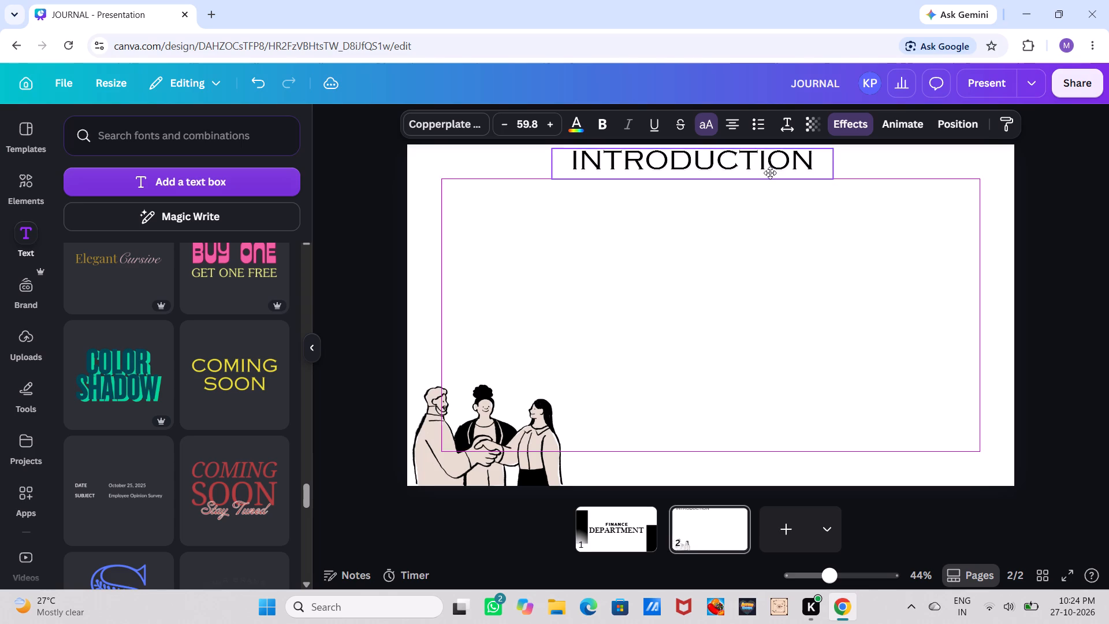
{"action": "left_click_drag", "start_coordinate": [770, 173], "coordinate": [770, 172]}
{"action": "left_click", "coordinate": [1084, 285]}
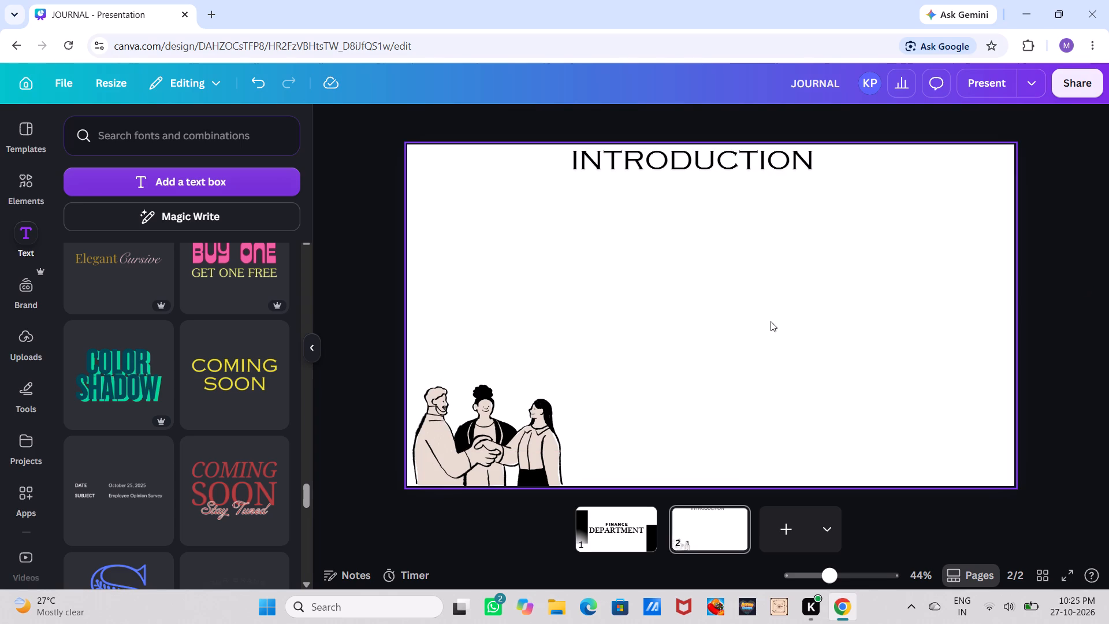
Add a default body text box to the second slide and clear its placeholder text.
{"action": "left_click", "coordinate": [32, 247]}
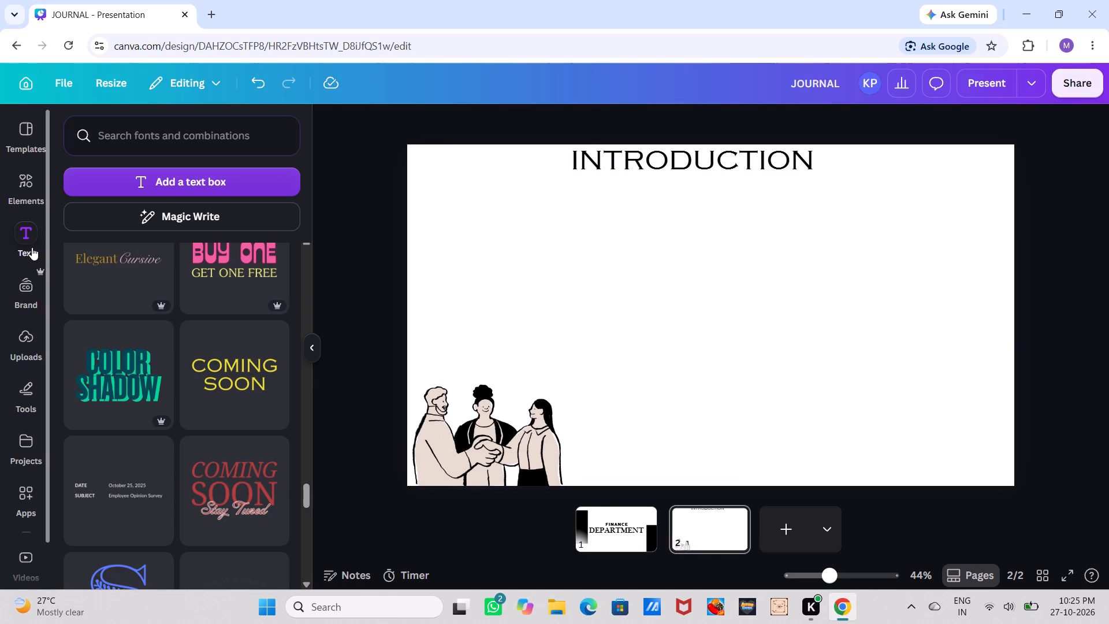
{"action": "left_click", "coordinate": [32, 247]}
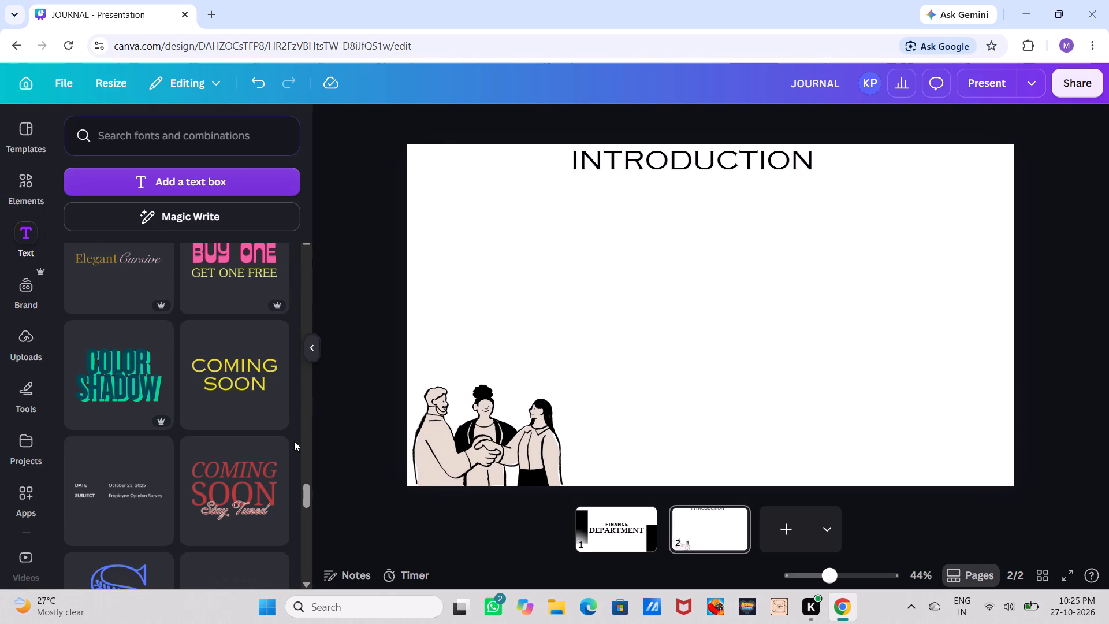
{"action": "left_click_drag", "start_coordinate": [308, 498], "coordinate": [315, 276]}
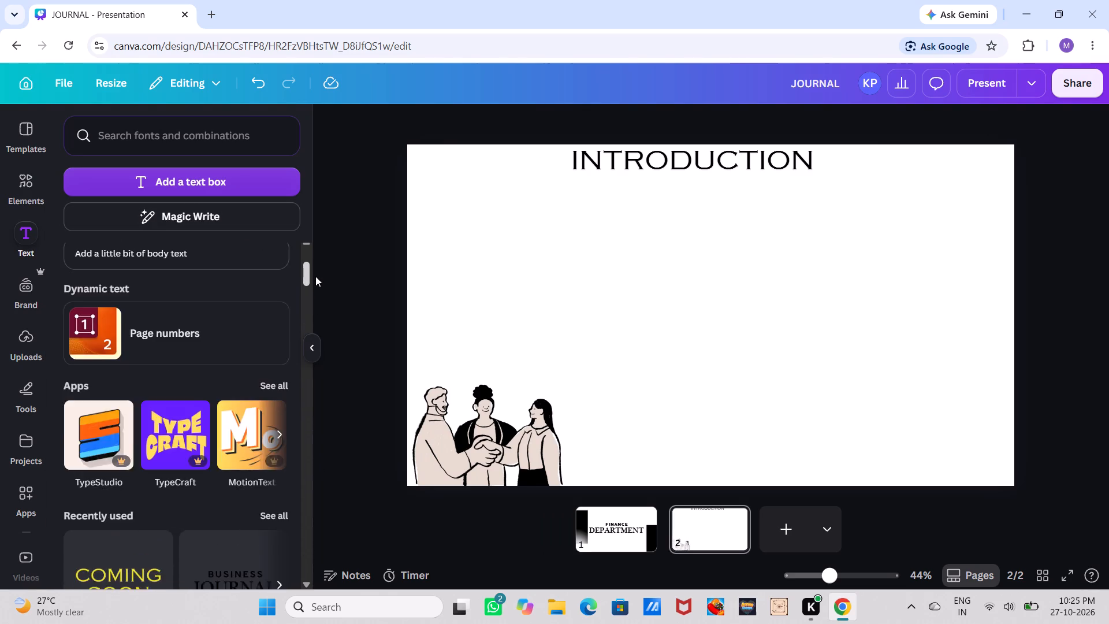
{"action": "left_click_drag", "start_coordinate": [315, 276], "coordinate": [311, 264]}
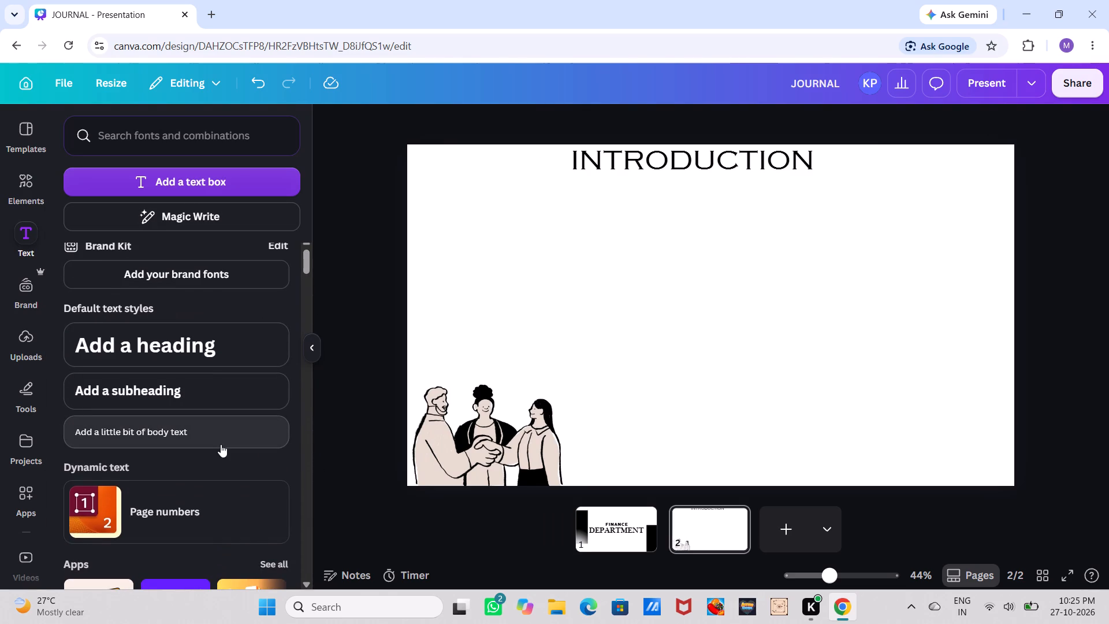
{"action": "left_click", "coordinate": [221, 444]}
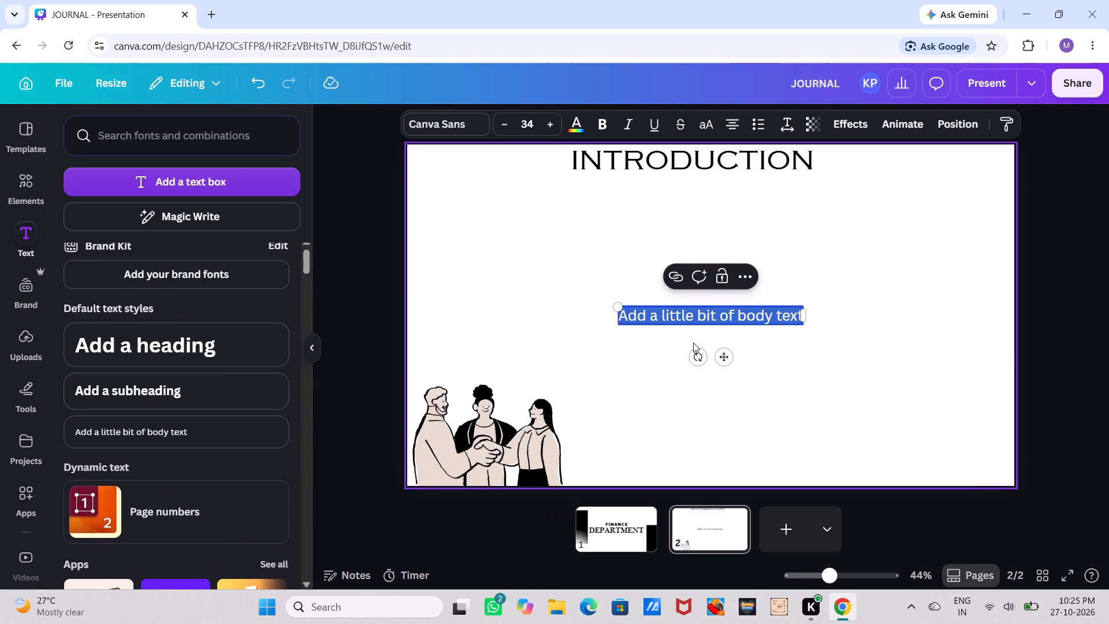
{"action": "key", "text": "Delete"}
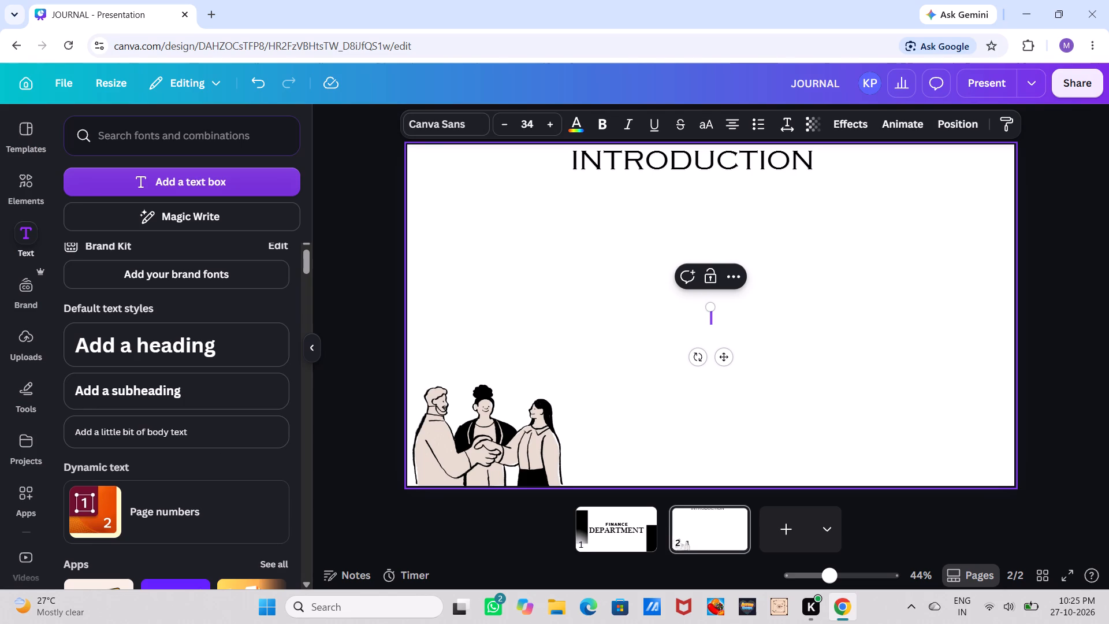
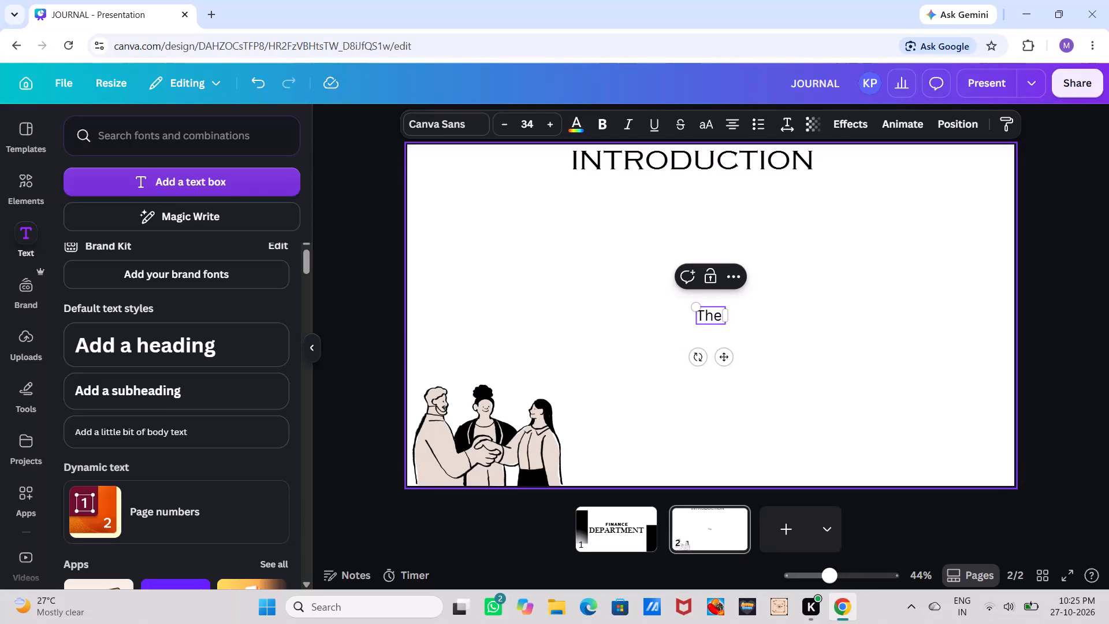
Continue the body text after "The" with "Finance Department is an important part of an organization".
{"action": "key", "text": "shift+f"}
{"action": "type", "text": "inance Department"}
{"action": "key", "text": "space"}
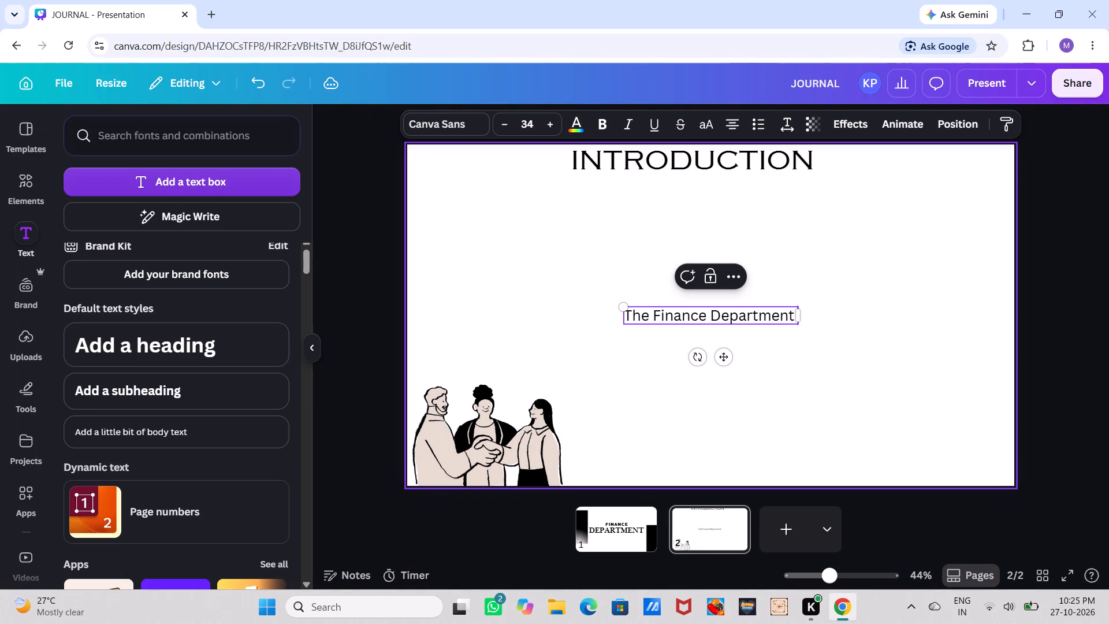
{"action": "type", "text": "is an"}
{"action": "key", "text": "space"}
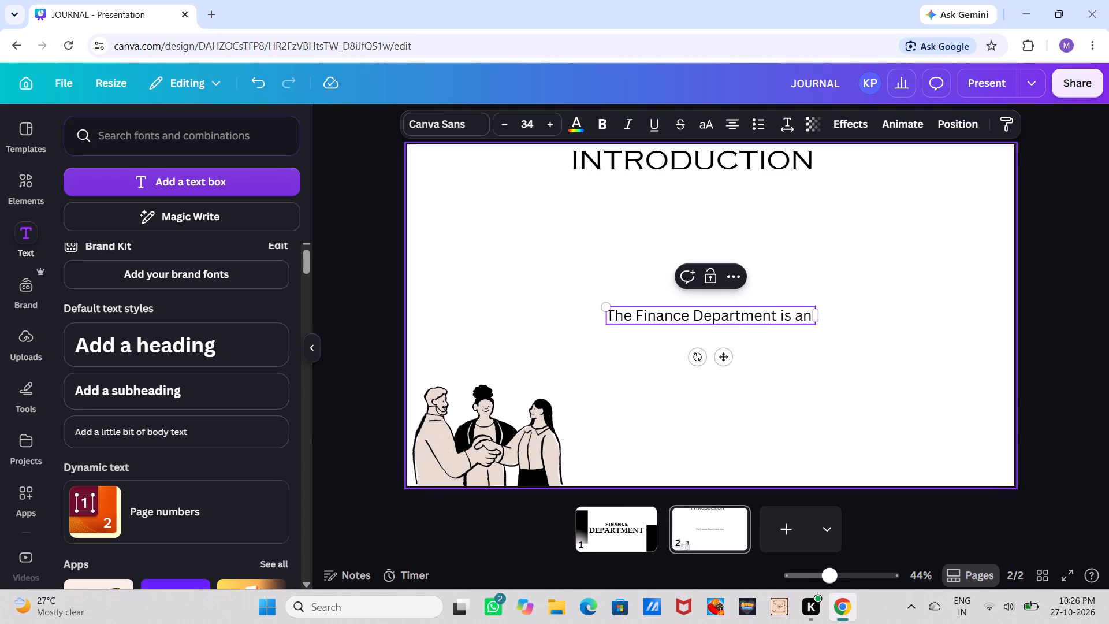
{"action": "type", "text": "important"}
{"action": "key", "text": "space"}
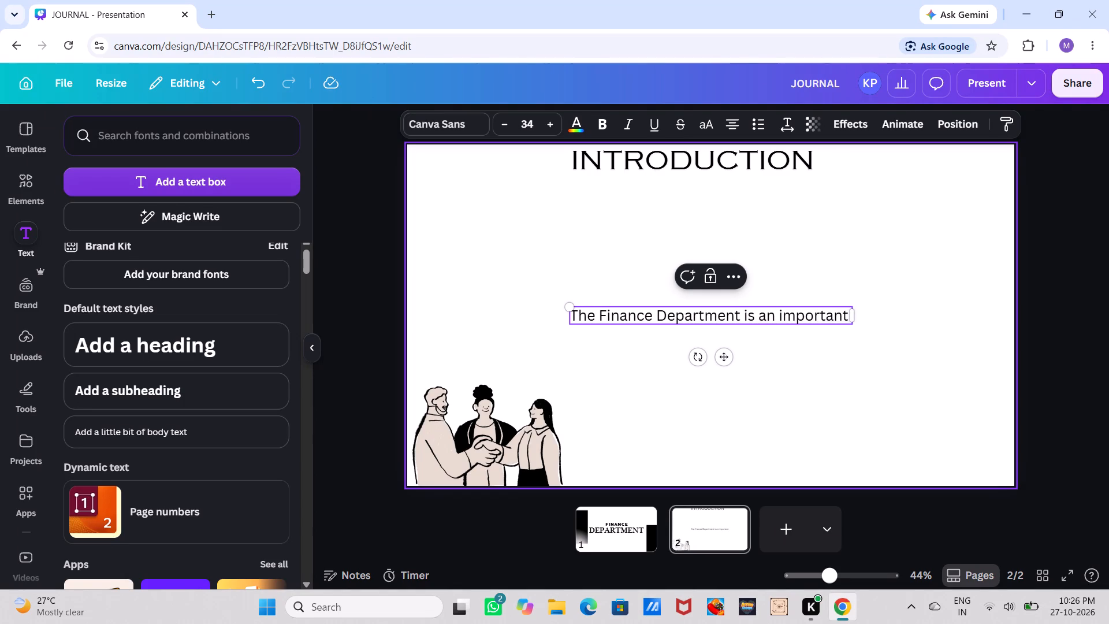
{"action": "type", "text": "part"}
{"action": "key", "text": "space"}
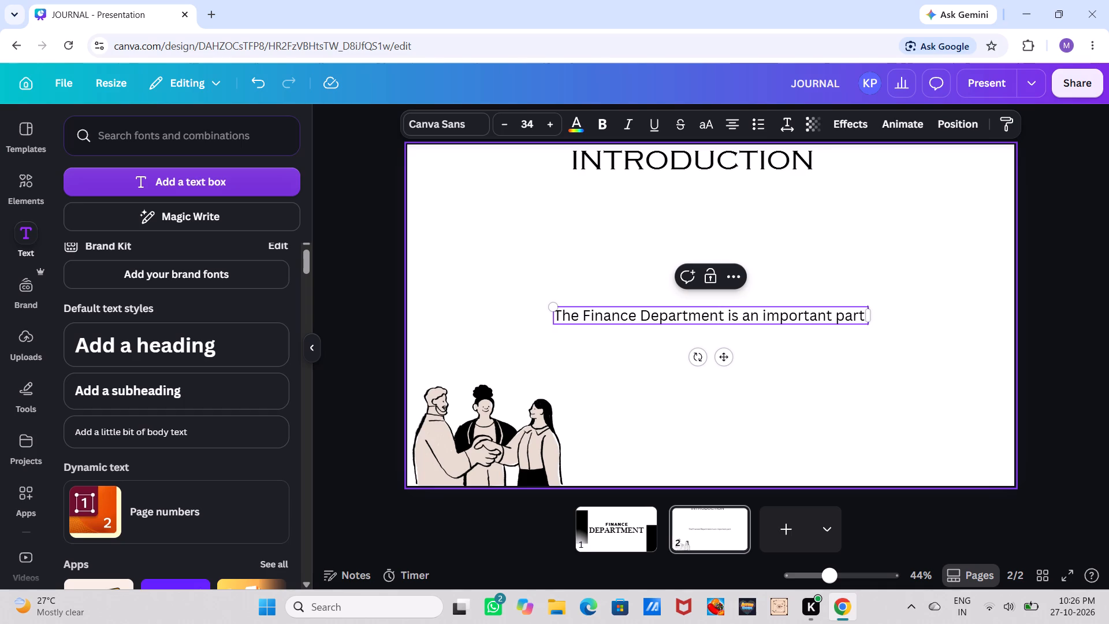
{"action": "type", "text": "of an"}
{"action": "key", "text": "space"}
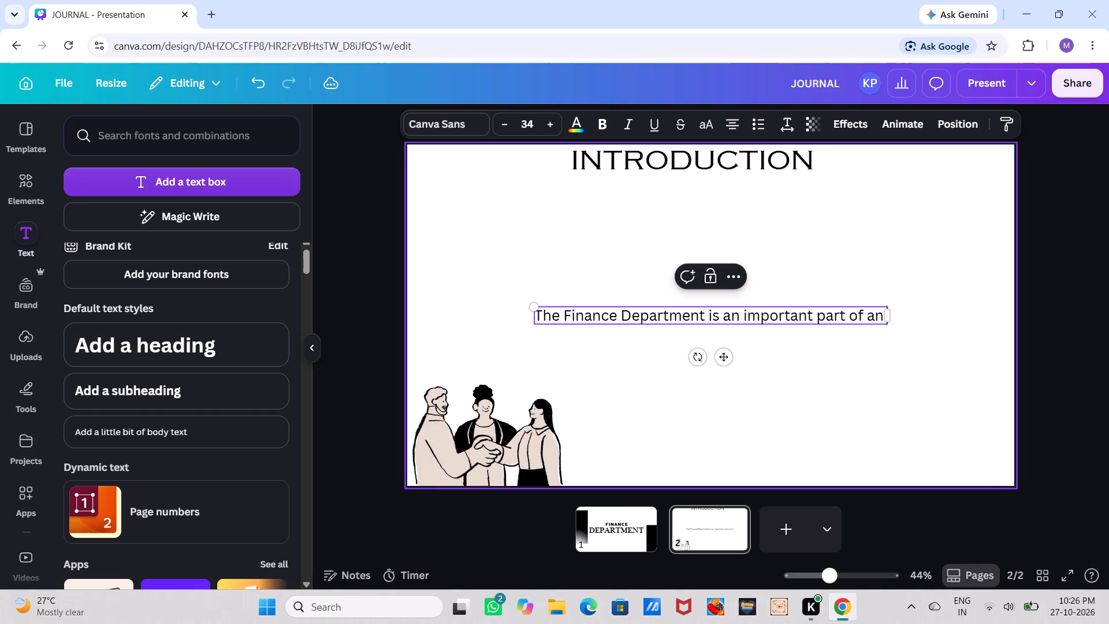
{"action": "type", "text": "or"}
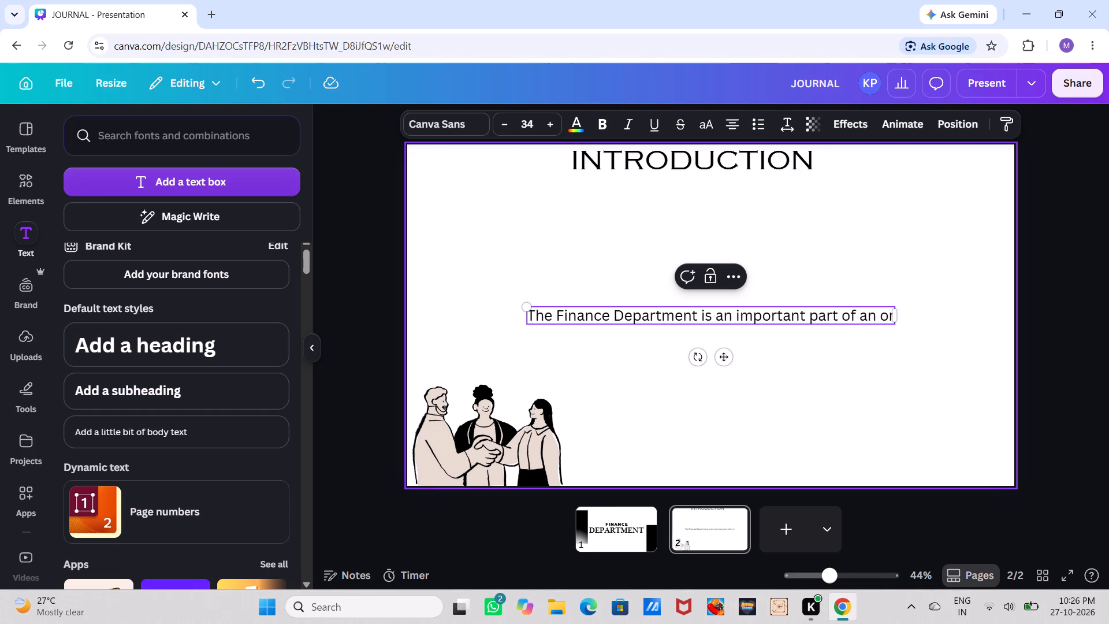
{"action": "key", "text": "BackSpace"}
{"action": "key", "text": "equal"}
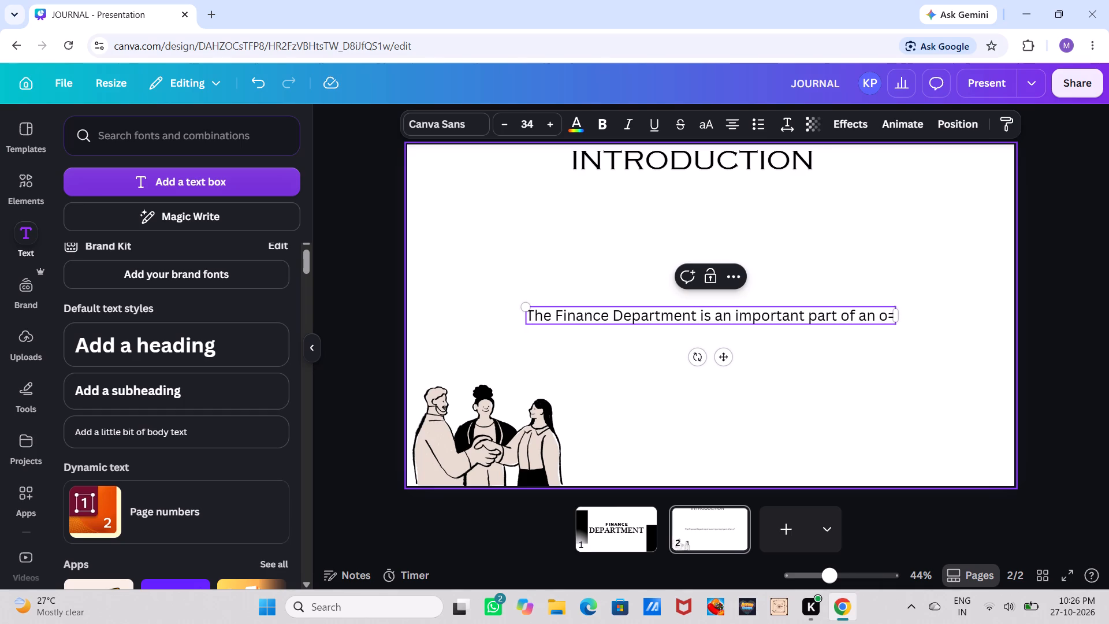
{"action": "key", "text": "BackSpace"}
{"action": "key", "text": "BackSpace"}
{"action": "type", "text": "organization"}
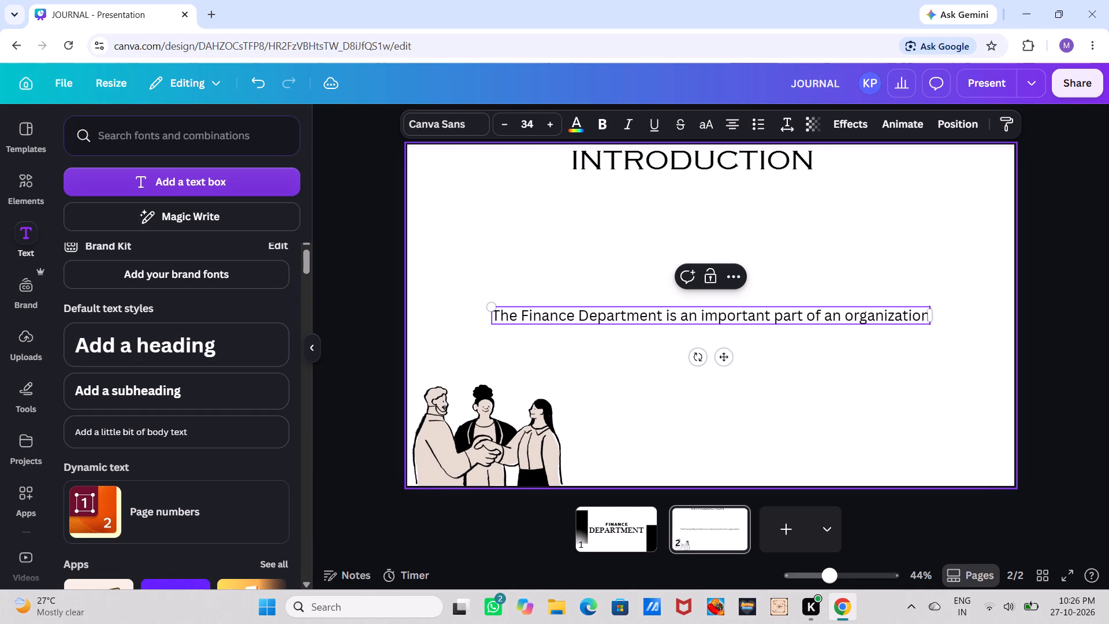
Complete the first line of the body text with "that manages its".
{"action": "key", "text": "space"}
{"action": "type", "text": "that"}
{"action": "key", "text": "space"}
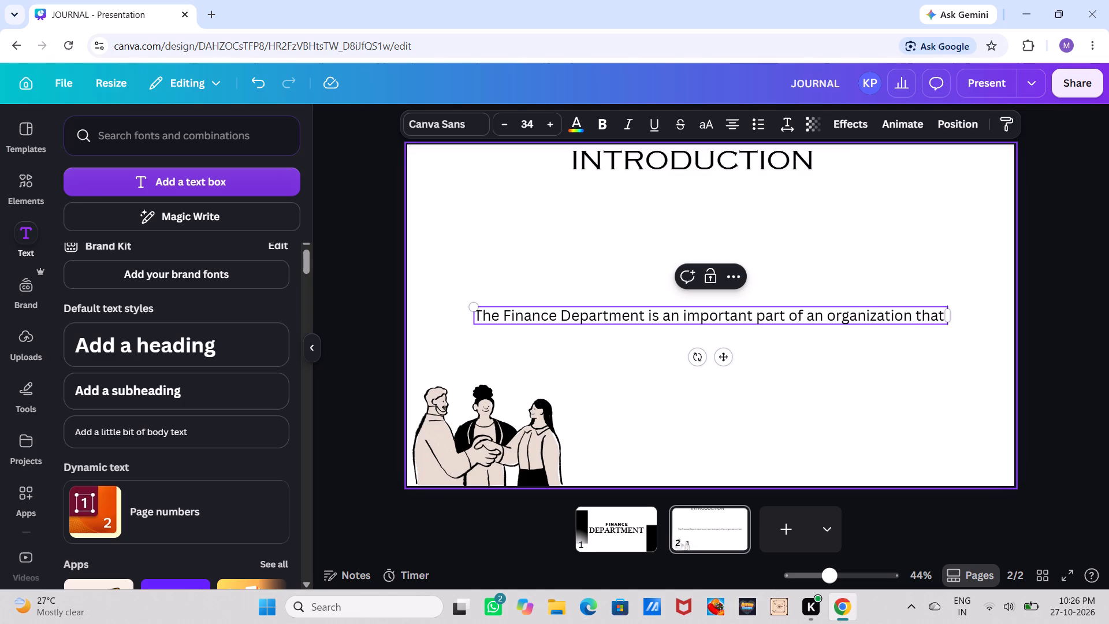
{"action": "type", "text": "maan"}
{"action": "type", "text": "ge"}
{"action": "key", "text": "BackSpace"}
{"action": "key", "text": "BackSpace"}
{"action": "key", "text": "BackSpace"}
{"action": "key", "text": "BackSpace"}
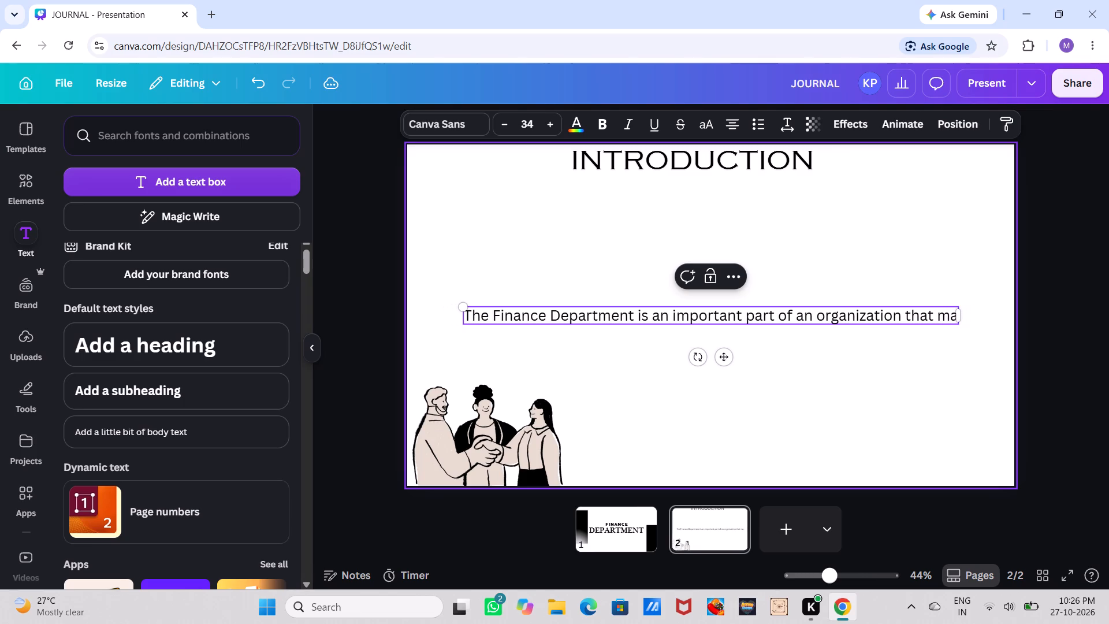
{"action": "type", "text": "nages"}
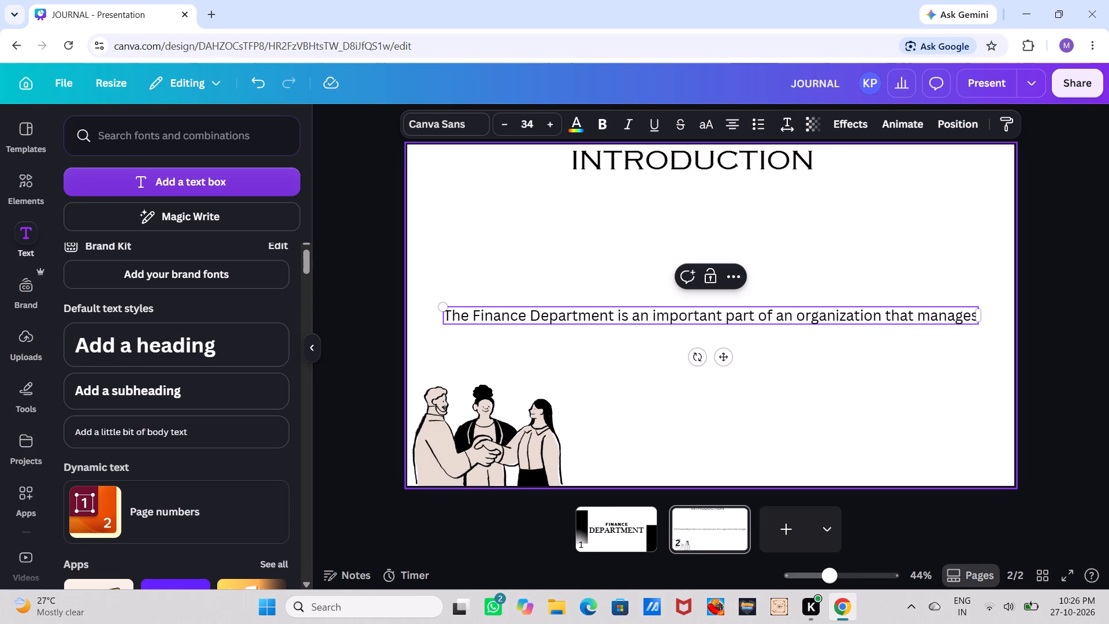
{"action": "key", "text": "space"}
{"action": "type", "text": "its"}
{"action": "key", "text": "space"}
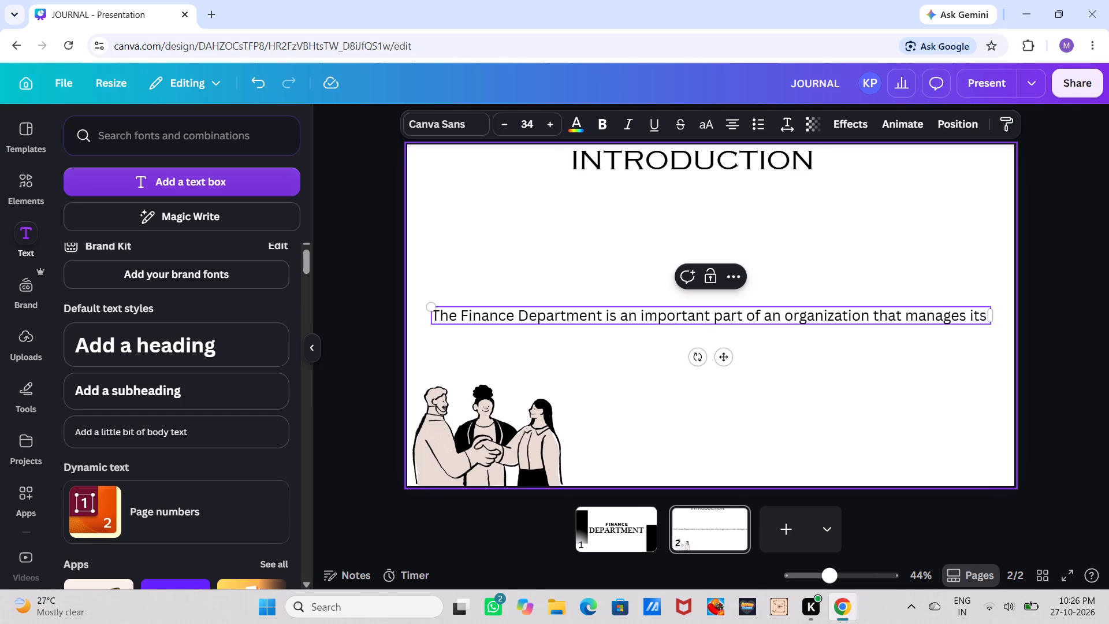
Add a second line reading "financial resources and ensures that money is used effectively" and dismiss the OneDrive notification.
{"action": "key", "text": "Return"}
{"action": "key", "text": "f"}
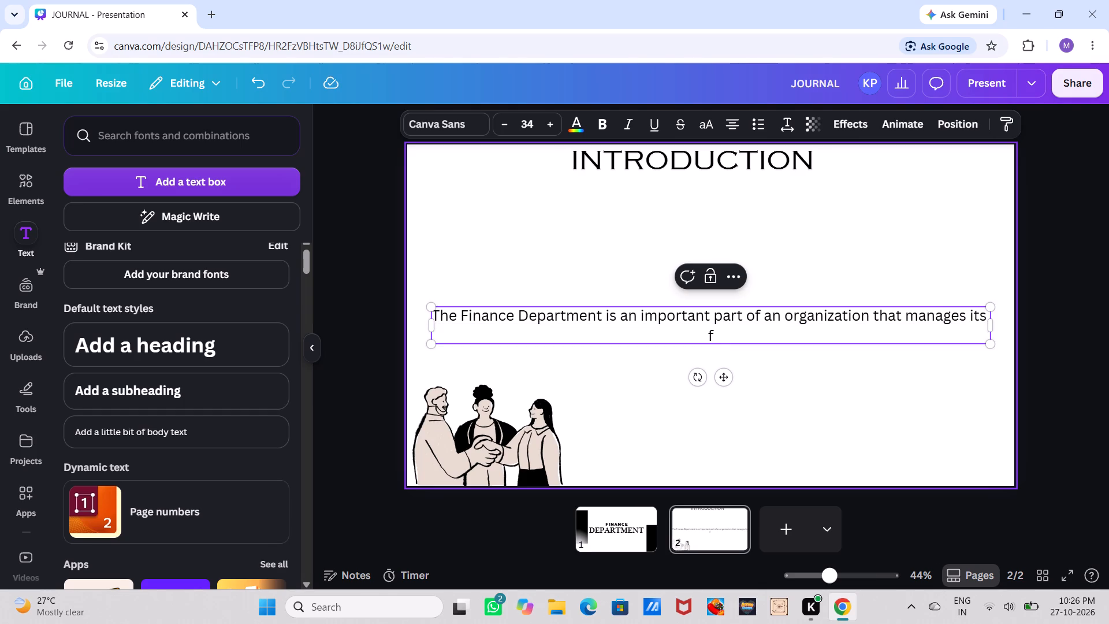
{"action": "type", "text": "inancial"}
{"action": "key", "text": "space"}
{"action": "type", "text": "resources"}
{"action": "key", "text": "space"}
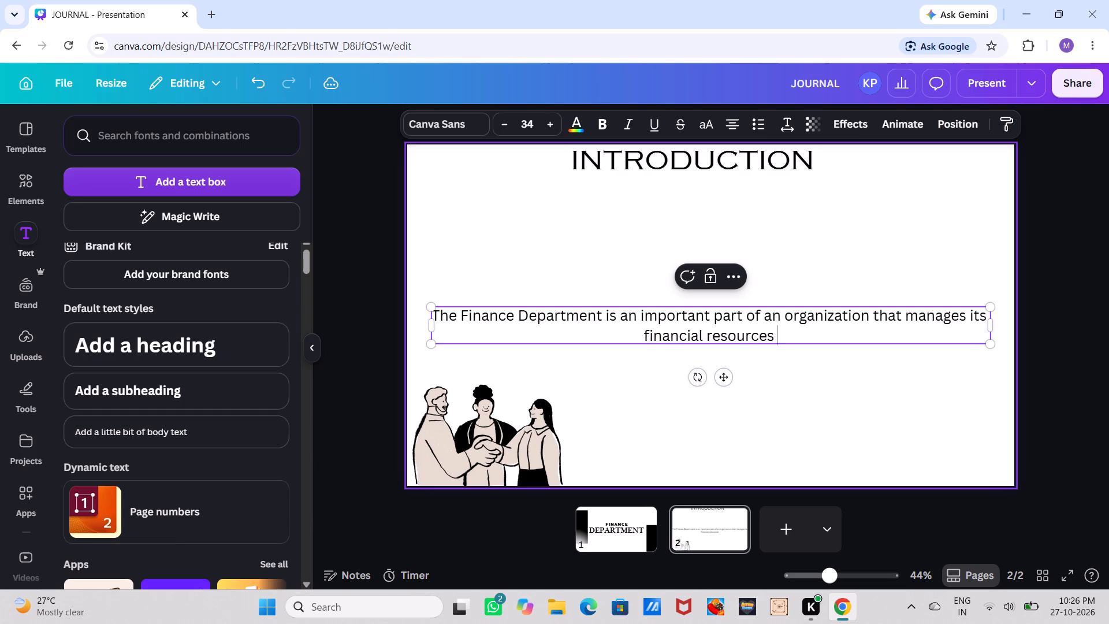
{"action": "type", "text": "and ens"}
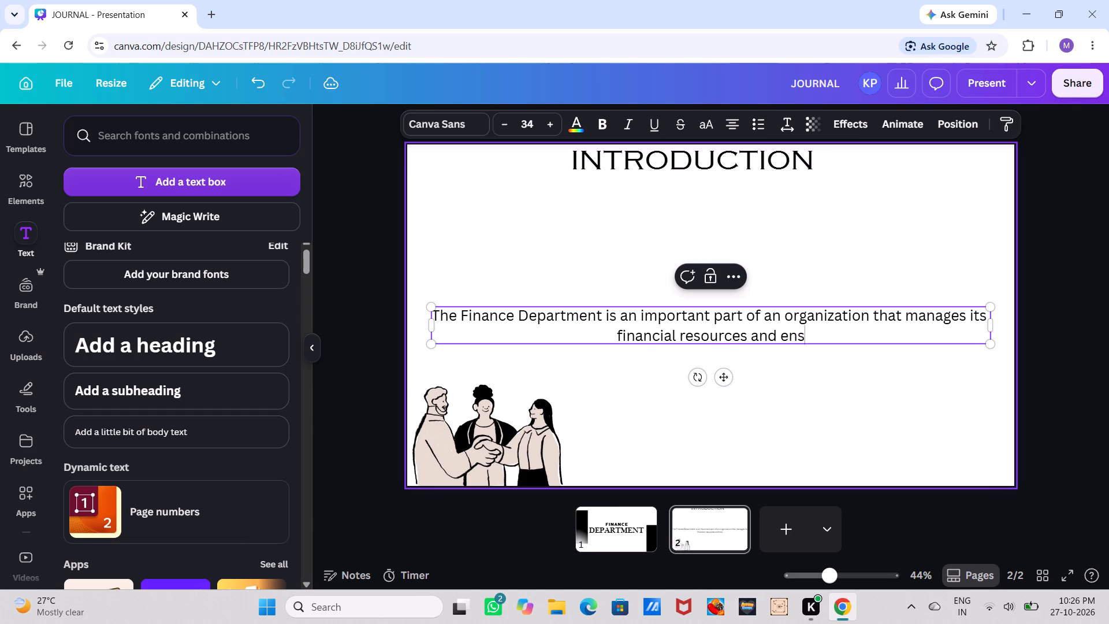
{"action": "type", "text": "ures"}
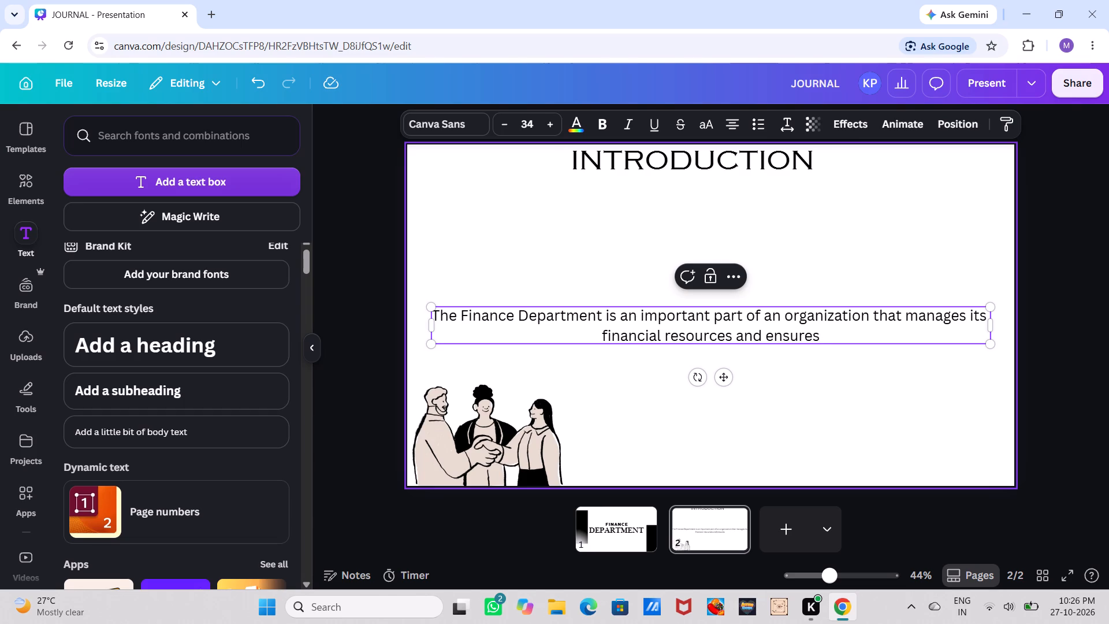
{"action": "key", "text": "space"}
{"action": "type", "text": "that money"}
{"action": "key", "text": "space"}
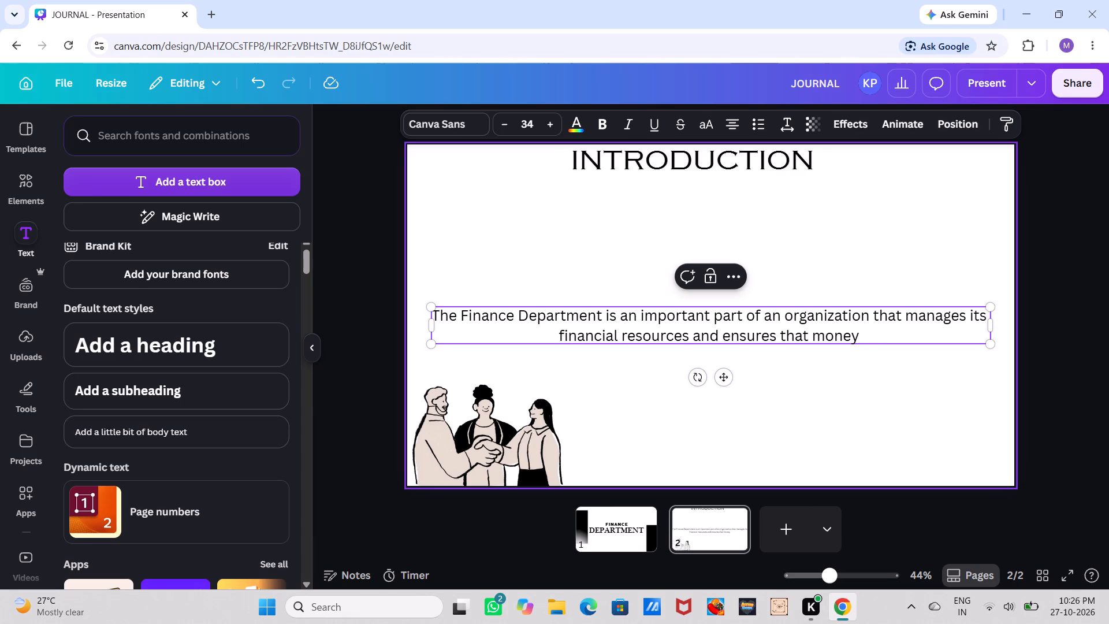
{"action": "type", "text": "is used"}
{"action": "key", "text": "space"}
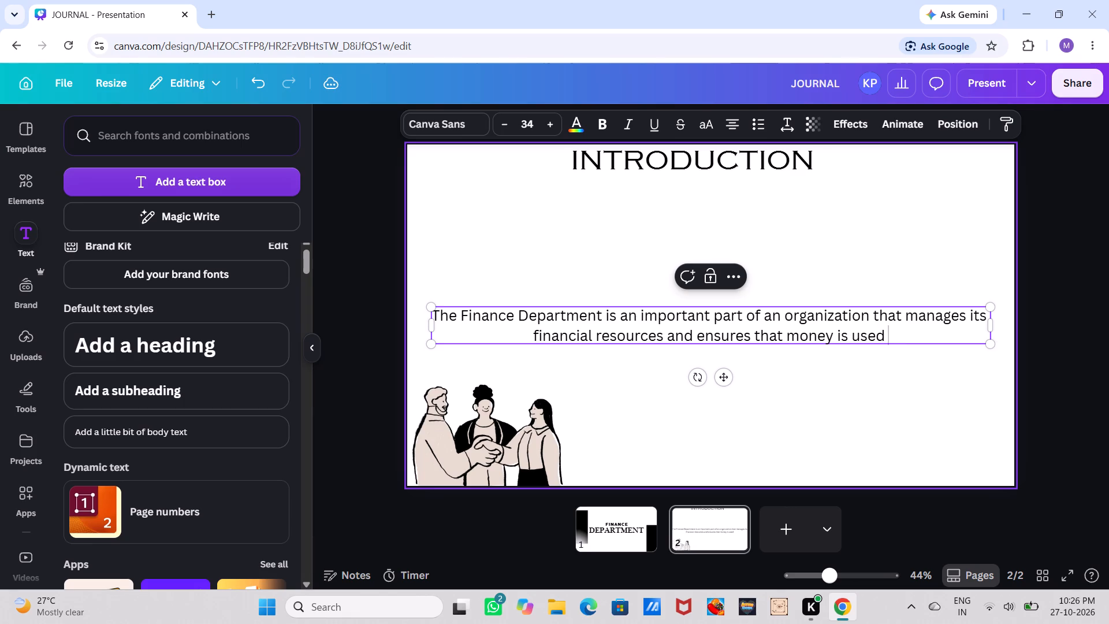
{"action": "type", "text": "effec"}
{"action": "type", "text": "tivel"}
{"action": "key", "text": "y"}
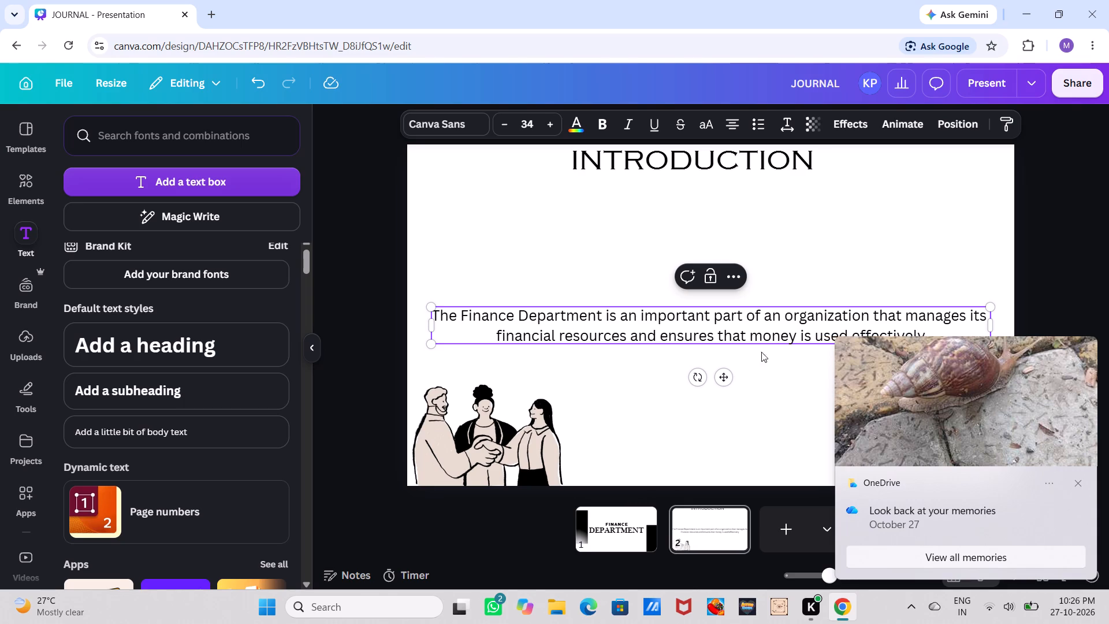
{"action": "left_click", "coordinate": [1081, 481]}
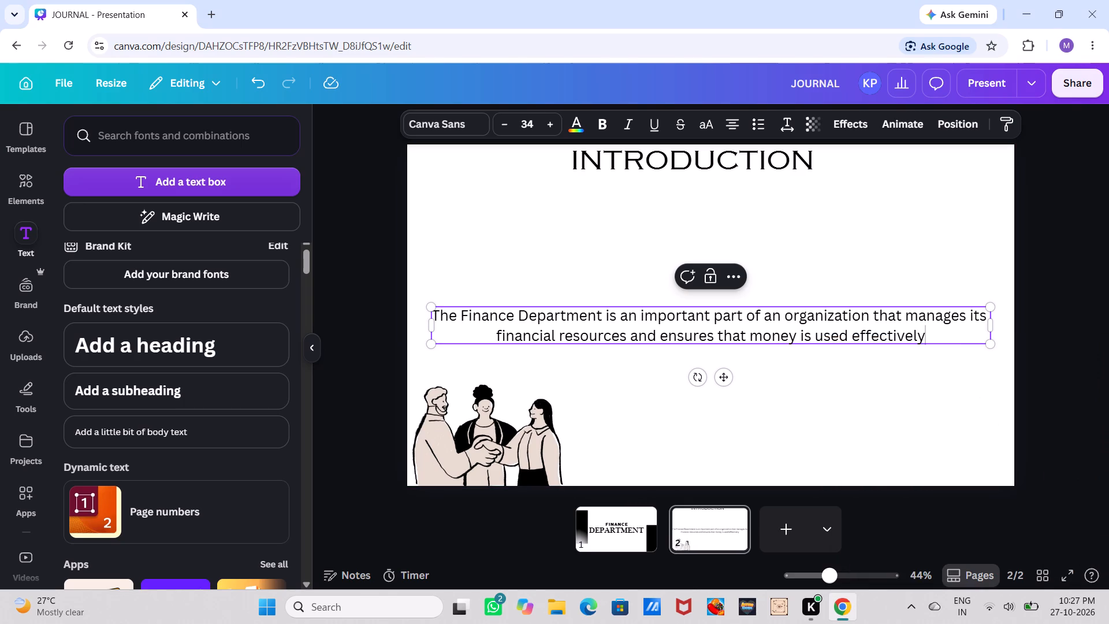
Continue the paragraph with ". It is responsible" and start a third line reading "for budgeting, accounting, financial planning".
{"action": "type", "text": ". It"}
{"action": "key", "text": "space"}
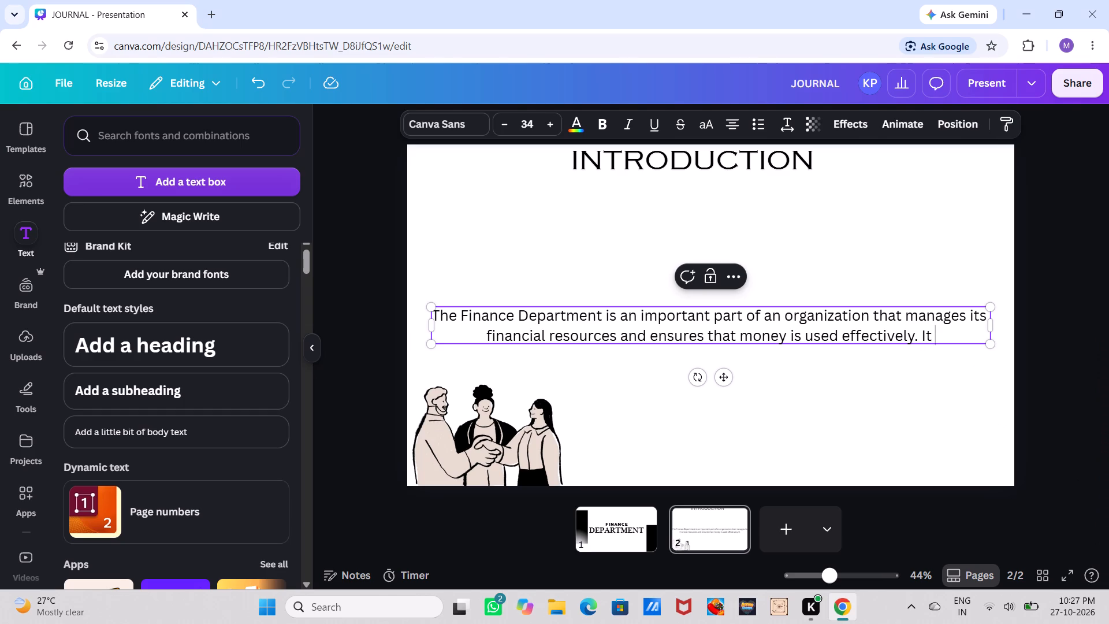
{"action": "type", "text": "is responsible"}
{"action": "key", "text": "space"}
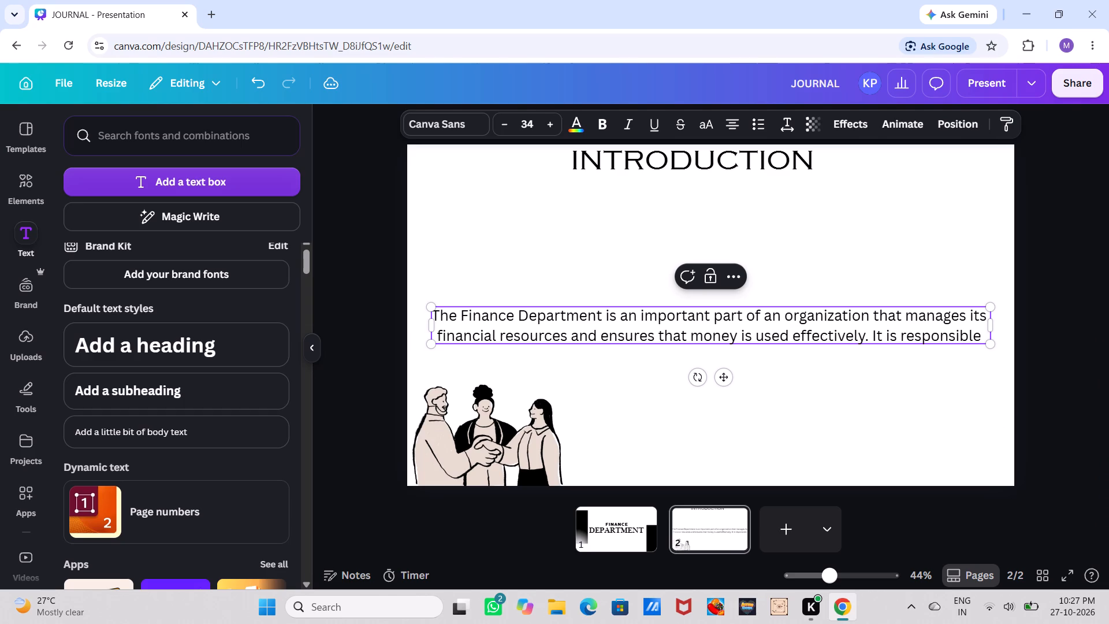
{"action": "key", "text": "Return"}
{"action": "type", "text": "for"}
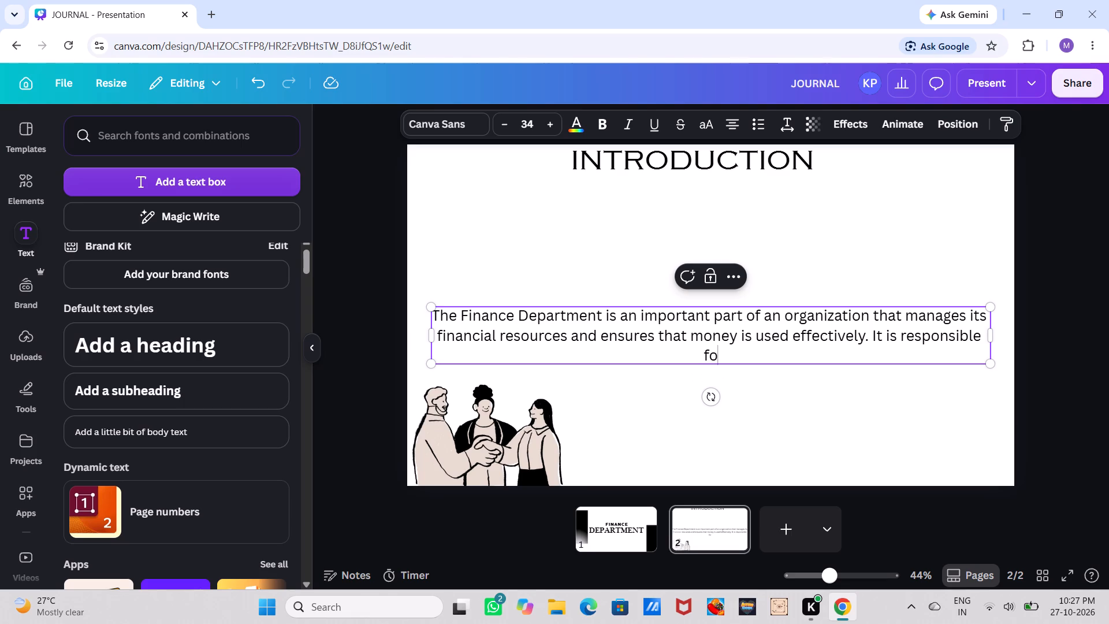
{"action": "key", "text": "space"}
{"action": "type", "text": "budgeting"}
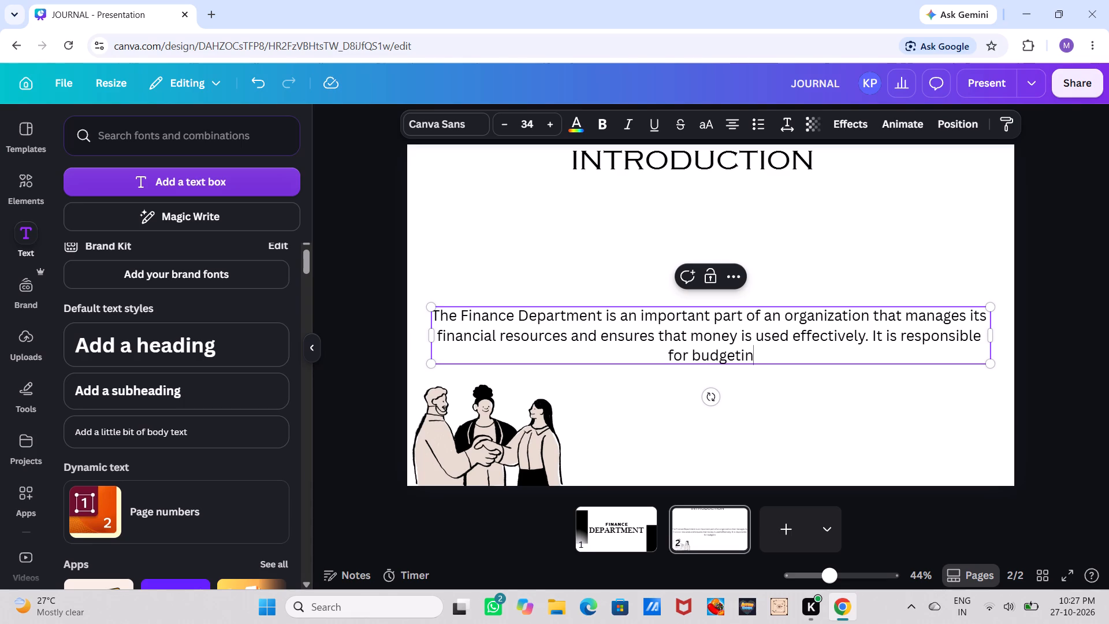
{"action": "key", "text": "space"}
{"action": "key", "text": "BackSpace"}
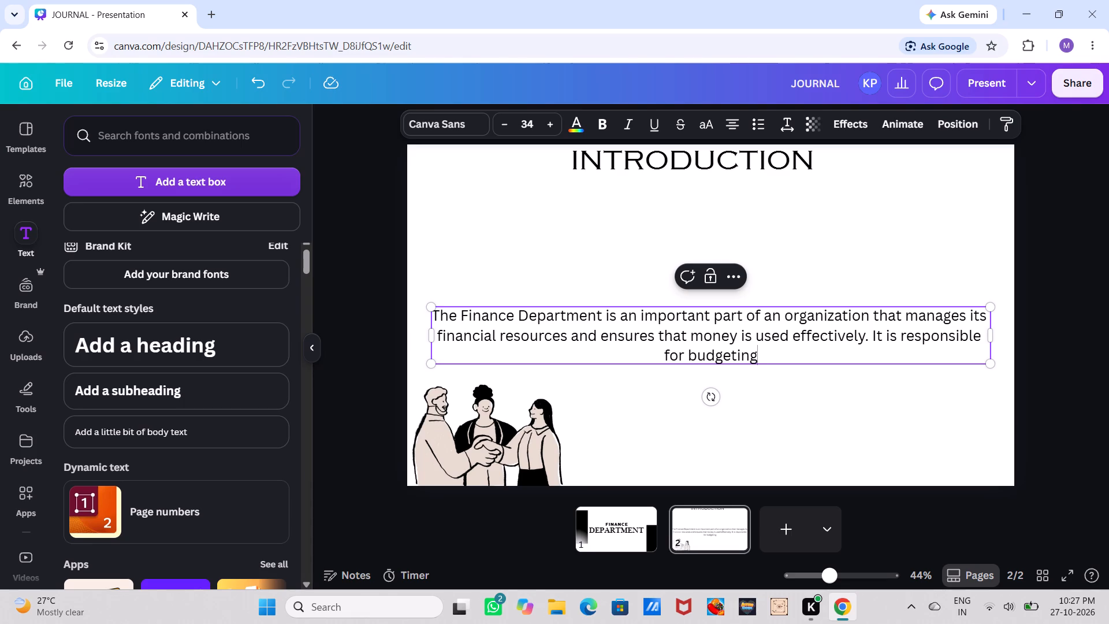
{"action": "key", "text": "comma"}
{"action": "key", "text": "space"}
{"action": "type", "text": "accounting"}
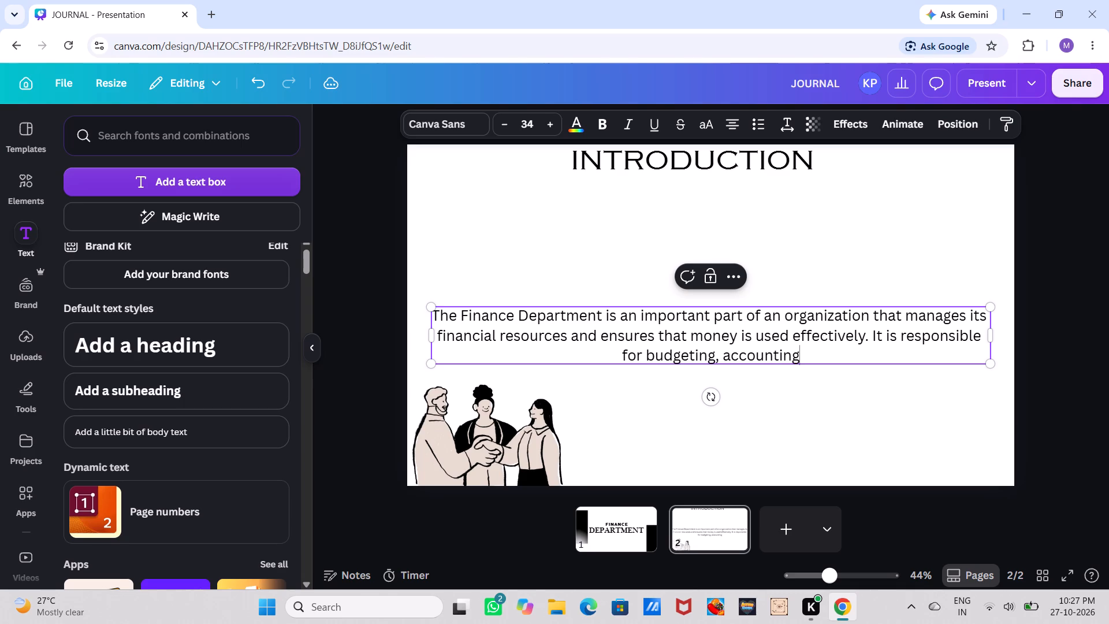
{"action": "type", "text": ", financial planning"}
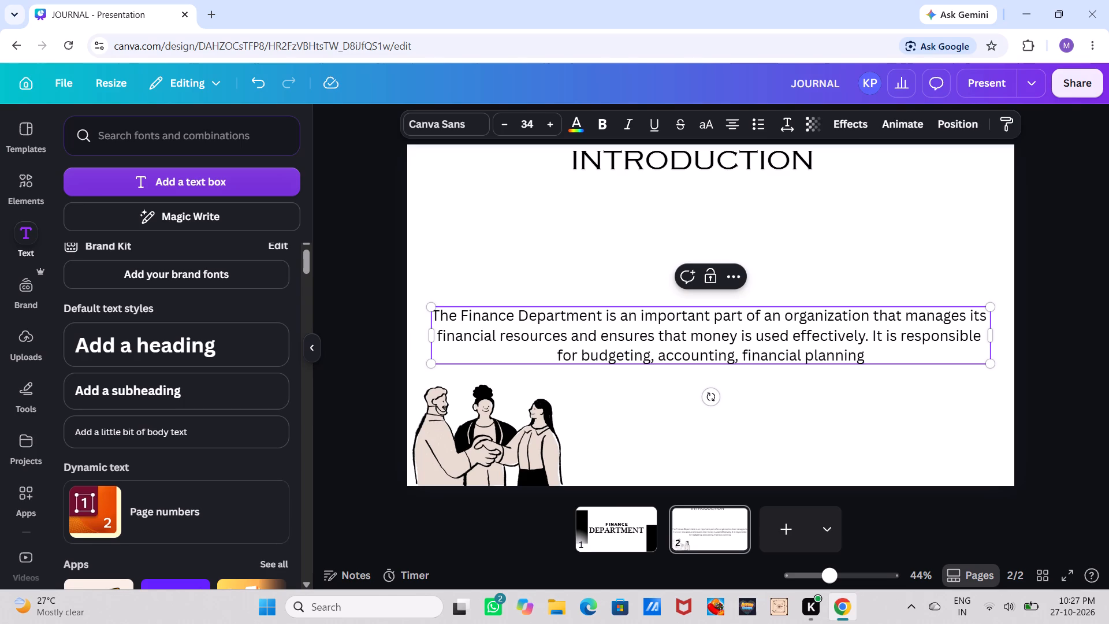
Extend the third line with ", maintaining records, managing cashflow," and add a fourth line reading "and preparing financial reports.".
{"action": "type", "text": ", maintaining records"}
{"action": "type", "text": ", managing cash"}
{"action": "type", "text": "flow"}
{"action": "key", "text": "comma"}
{"action": "key", "text": "Return"}
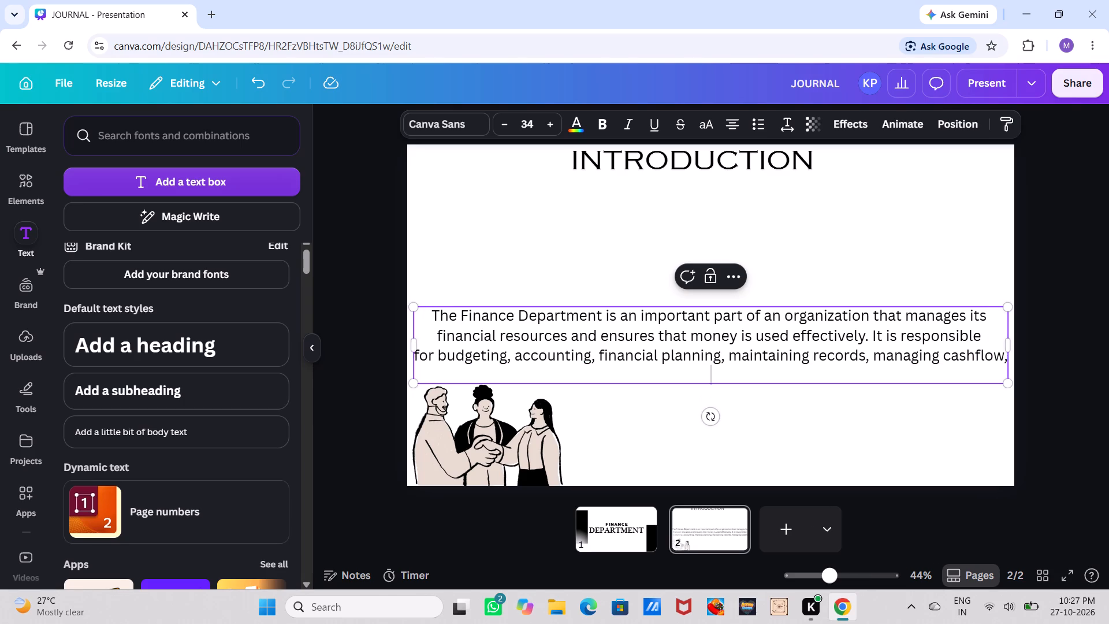
{"action": "type", "text": "and"}
{"action": "key", "text": "space"}
{"action": "type", "text": "pre"}
{"action": "type", "text": "paring finn"}
{"action": "key", "text": "BackSpace"}
{"action": "type", "text": "ancial repor"}
{"action": "type", "text": "ts"}
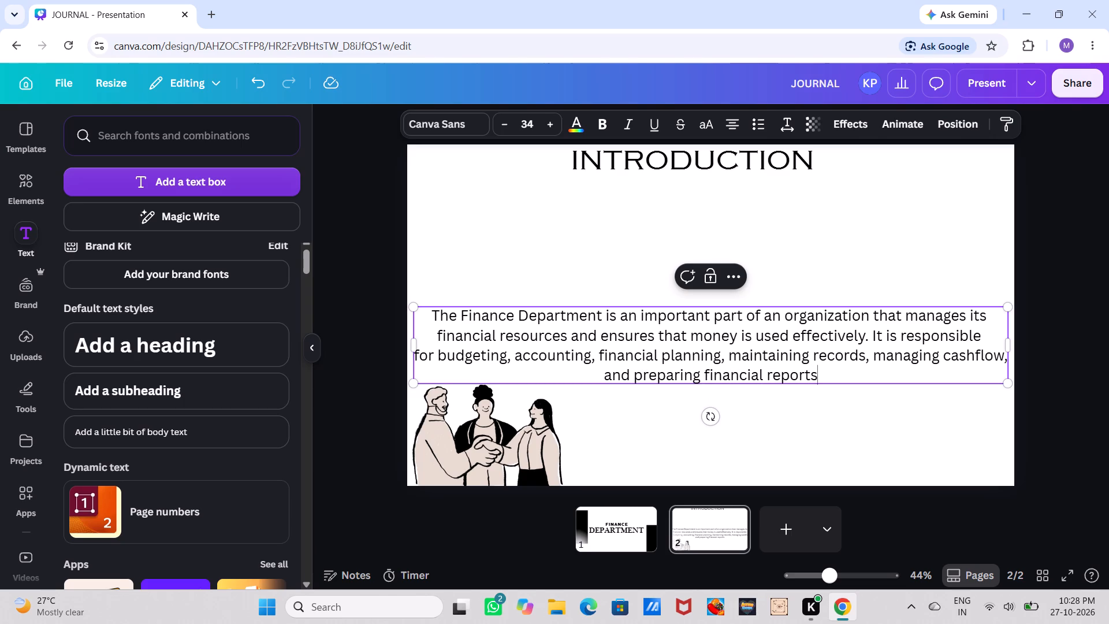
{"action": "key", "text": "period"}
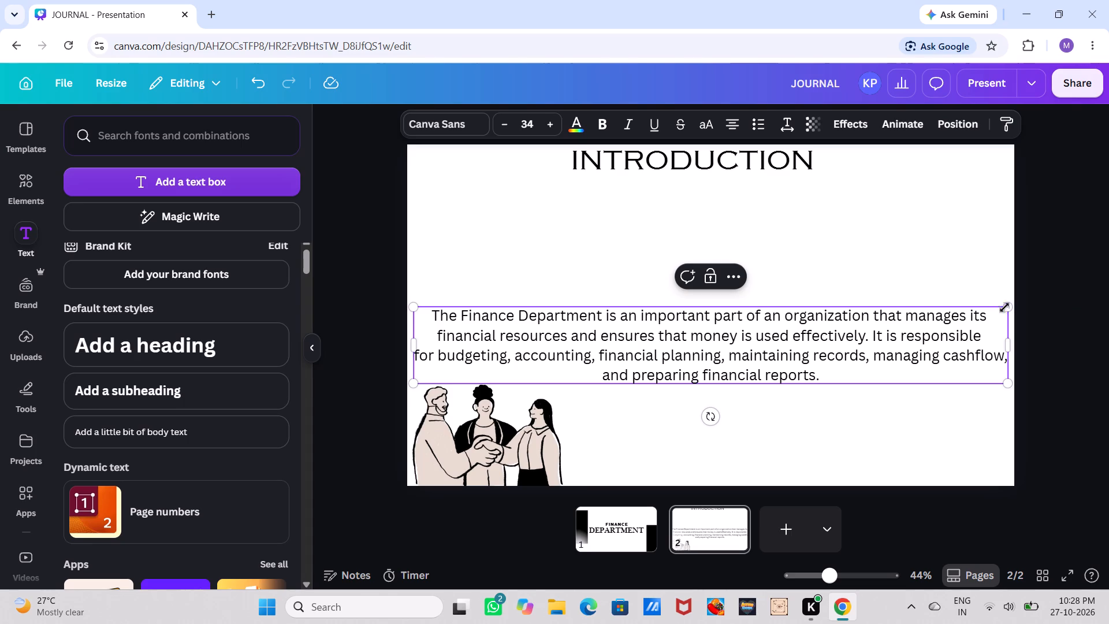
Scale the body paragraph to a font size of about 33.9 and move it up, horizontally centred between the heading and the illustration.
{"action": "left_click_drag", "start_coordinate": [1008, 311], "coordinate": [996, 232]}
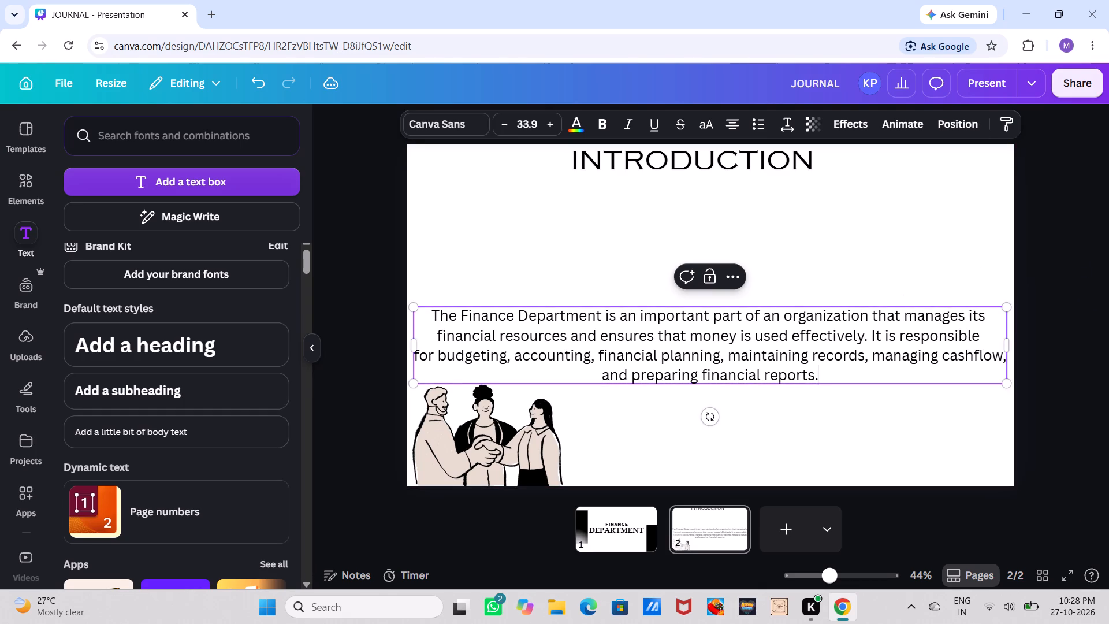
{"action": "left_click", "coordinate": [784, 325]}
{"action": "left_click", "coordinate": [747, 304]}
{"action": "left_click_drag", "start_coordinate": [736, 320], "coordinate": [738, 277]}
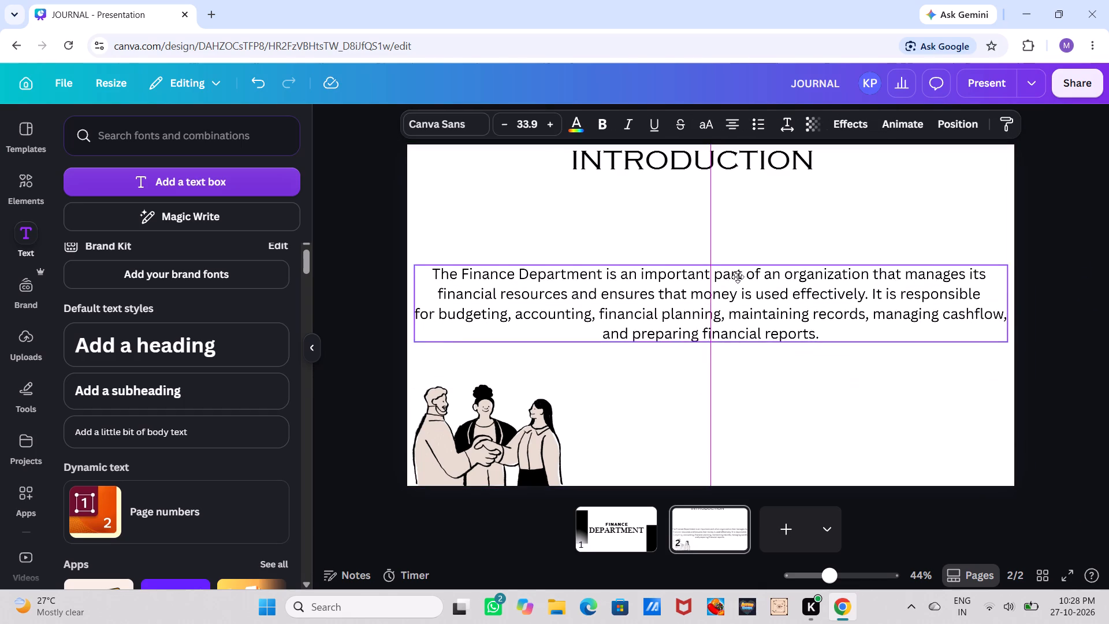
Move the body paragraph up to just below the INTRODUCTION heading and scale it to font size 34.
{"action": "left_click_drag", "start_coordinate": [738, 277], "coordinate": [735, 211]}
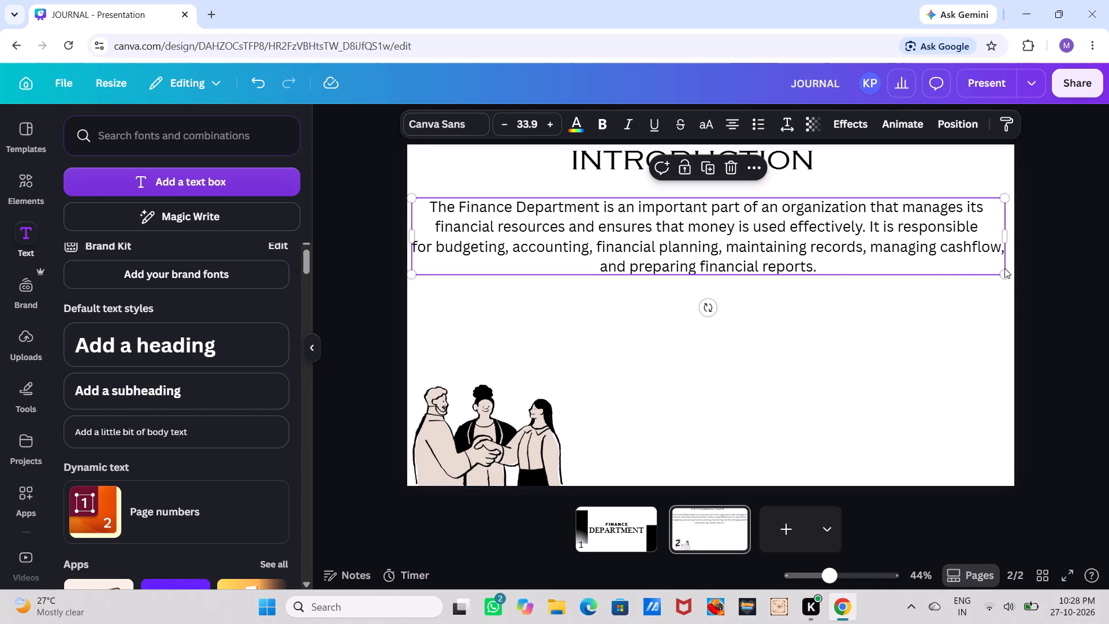
{"action": "left_click", "coordinate": [1004, 269]}
{"action": "left_click_drag", "start_coordinate": [1004, 278], "coordinate": [996, 295]}
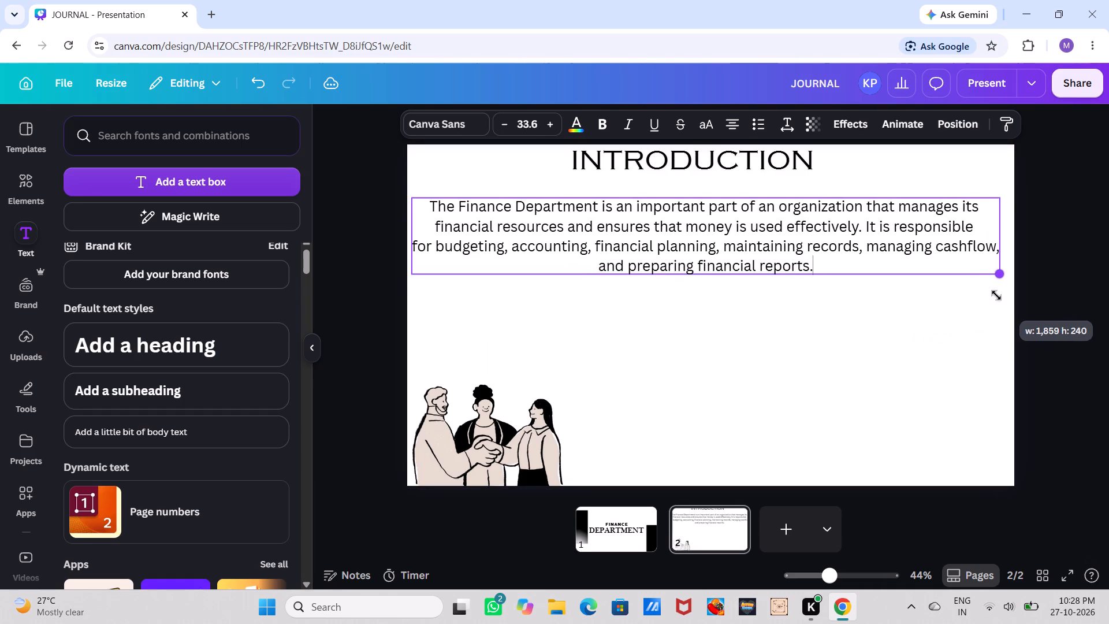
{"action": "left_click_drag", "start_coordinate": [996, 295], "coordinate": [1002, 295]}
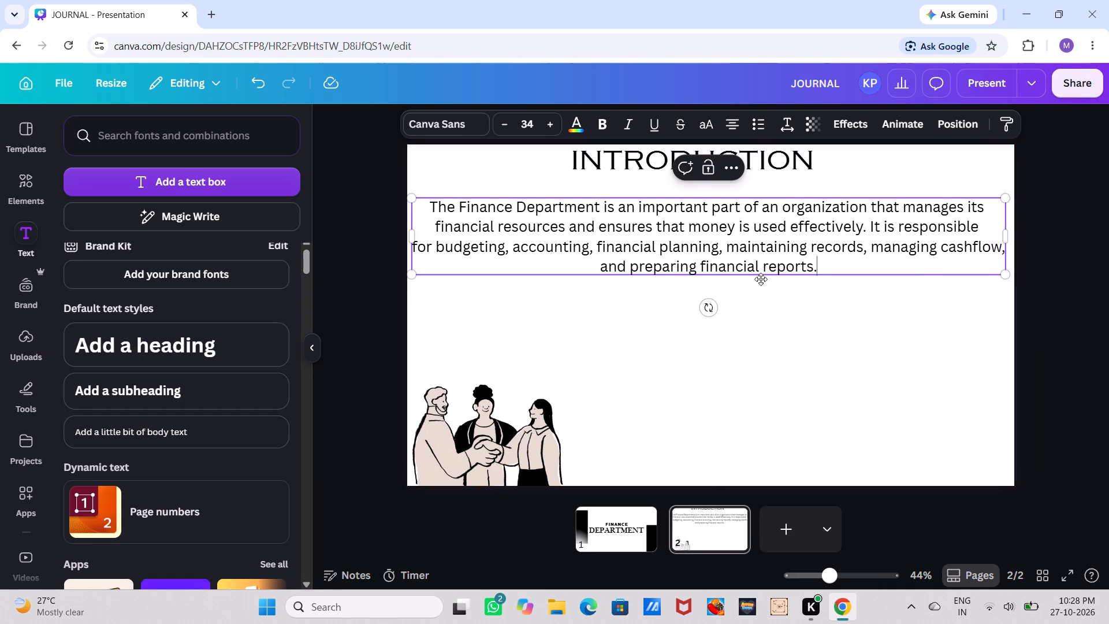
{"action": "left_click", "coordinate": [760, 277]}
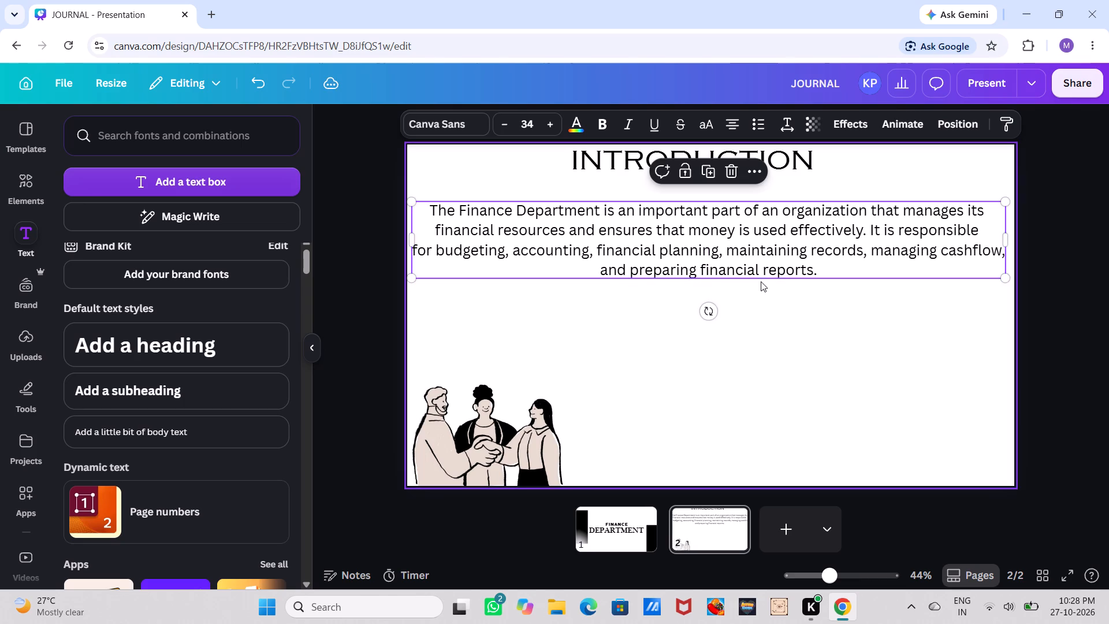
{"action": "left_click", "coordinate": [751, 245]}
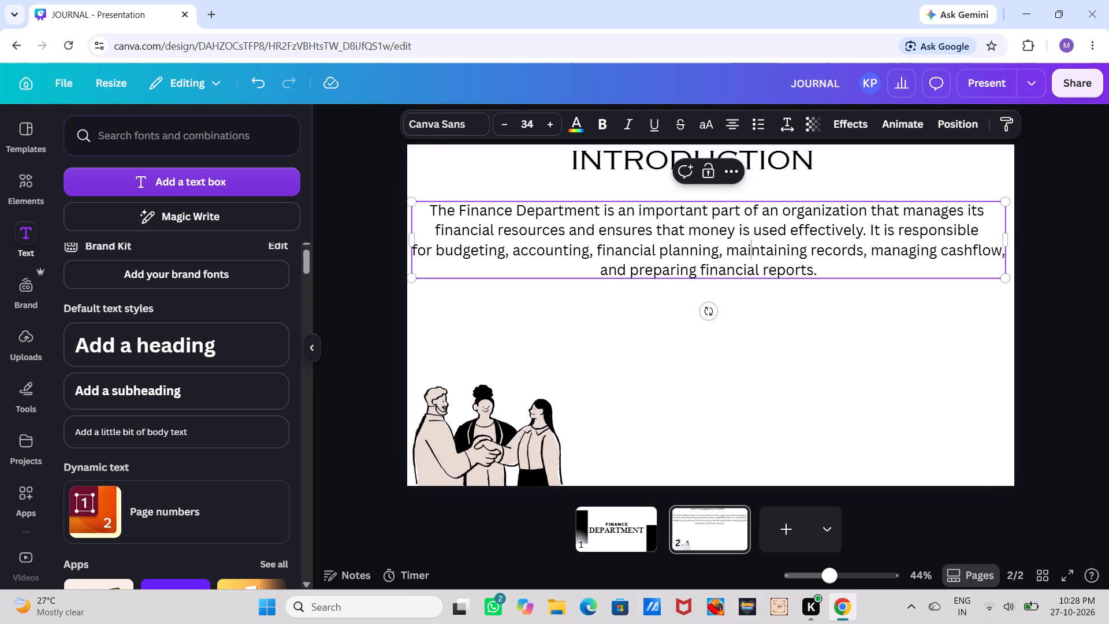
{"action": "left_click", "coordinate": [1037, 359]}
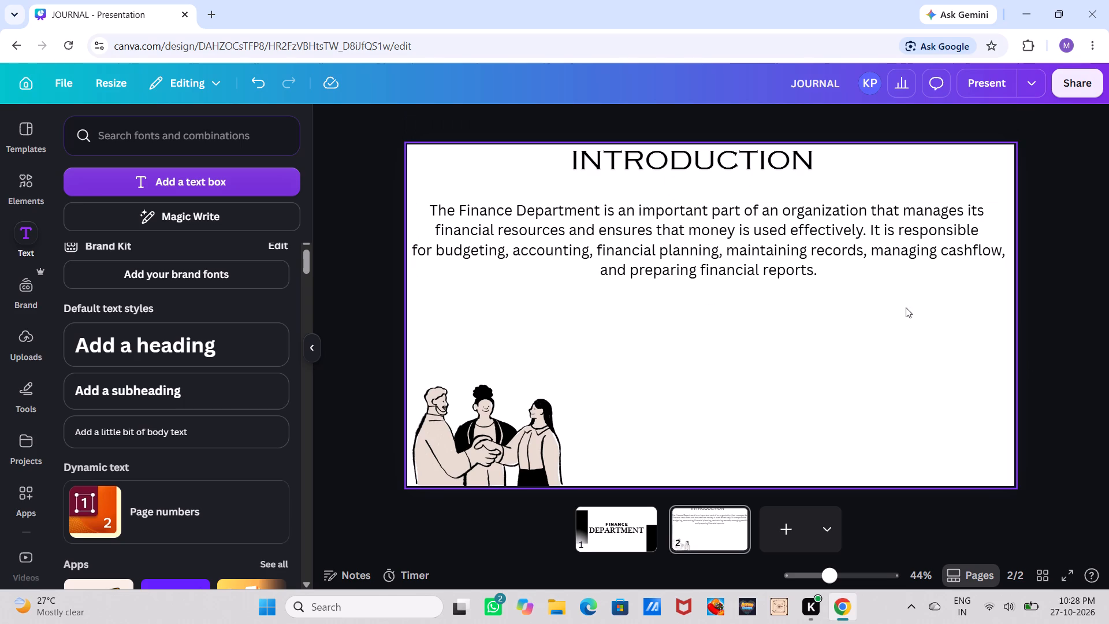
Add a second body text box between the first paragraph and the illustration, starting with "The Finance Department plays".
{"action": "left_click", "coordinate": [241, 437]}
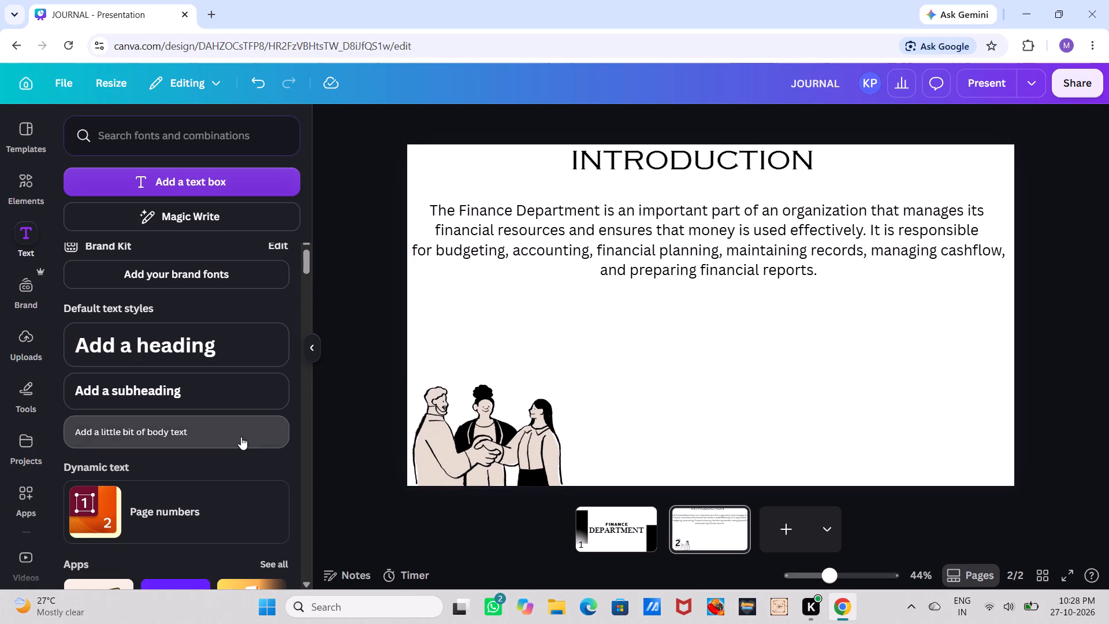
{"action": "key", "text": "Delete"}
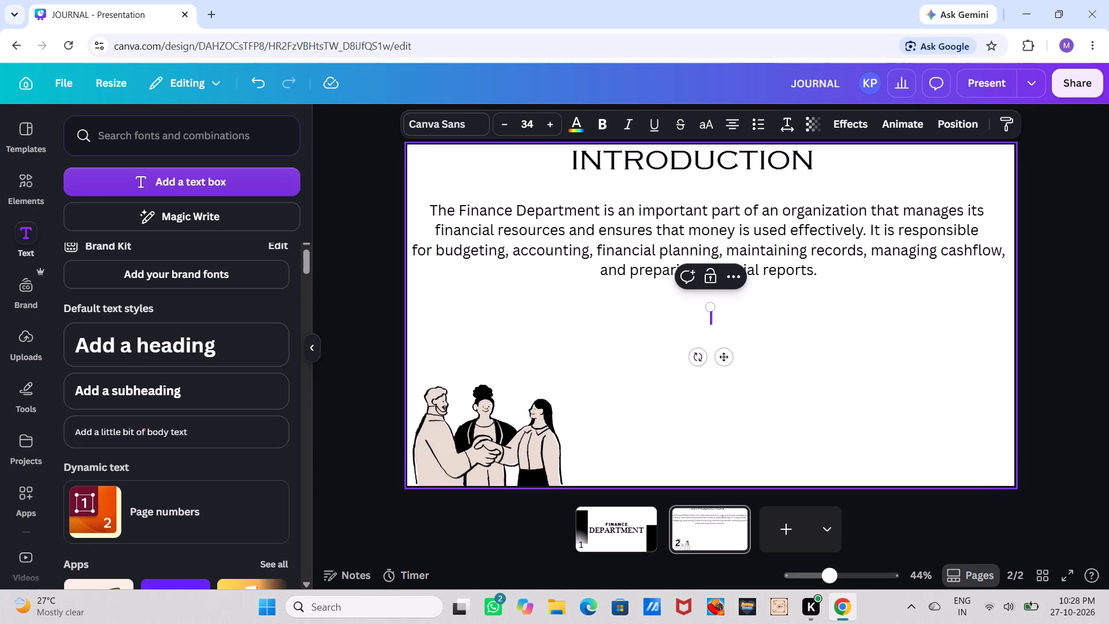
{"action": "type", "text": "The Finance"}
{"action": "key", "text": "space"}
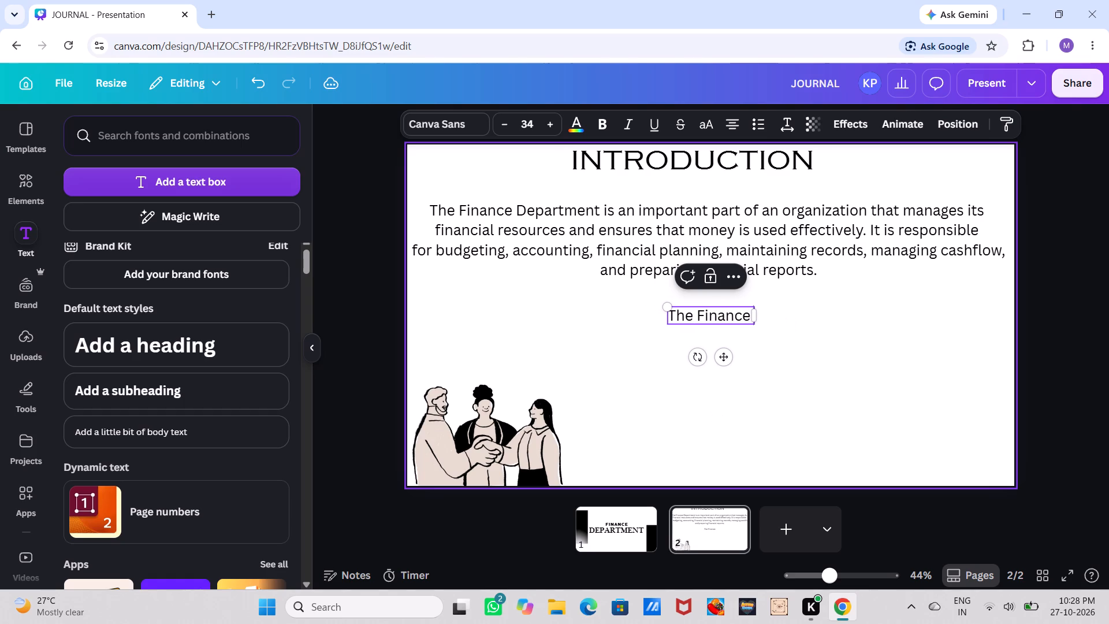
{"action": "type", "text": "De"}
{"action": "type", "text": "partment"}
{"action": "key", "text": "space"}
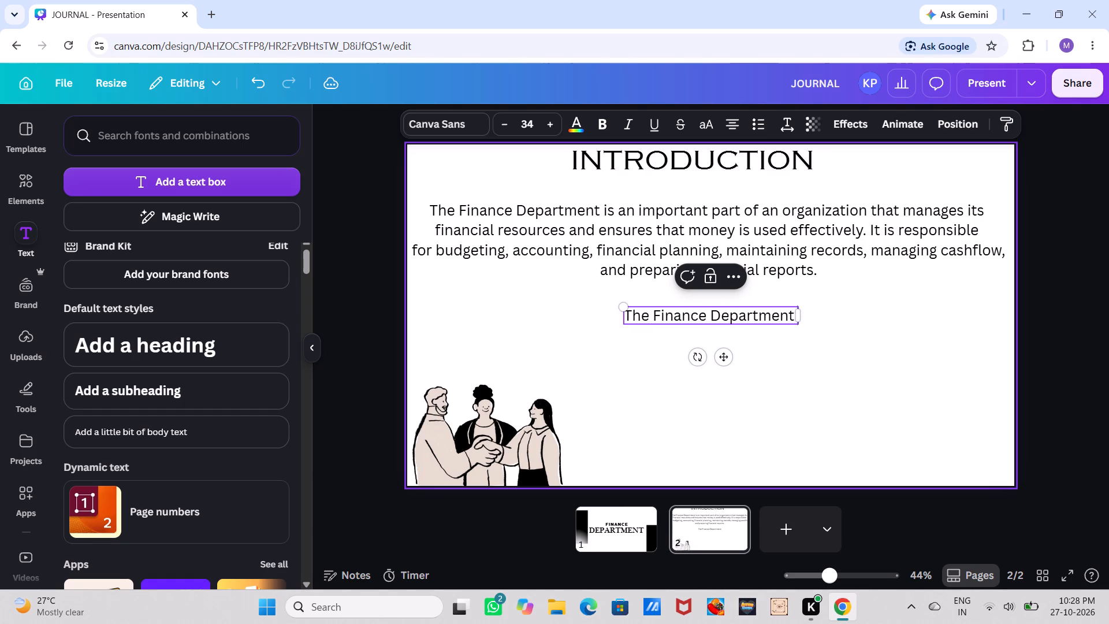
{"action": "type", "text": "plays"}
{"action": "key", "text": "space"}
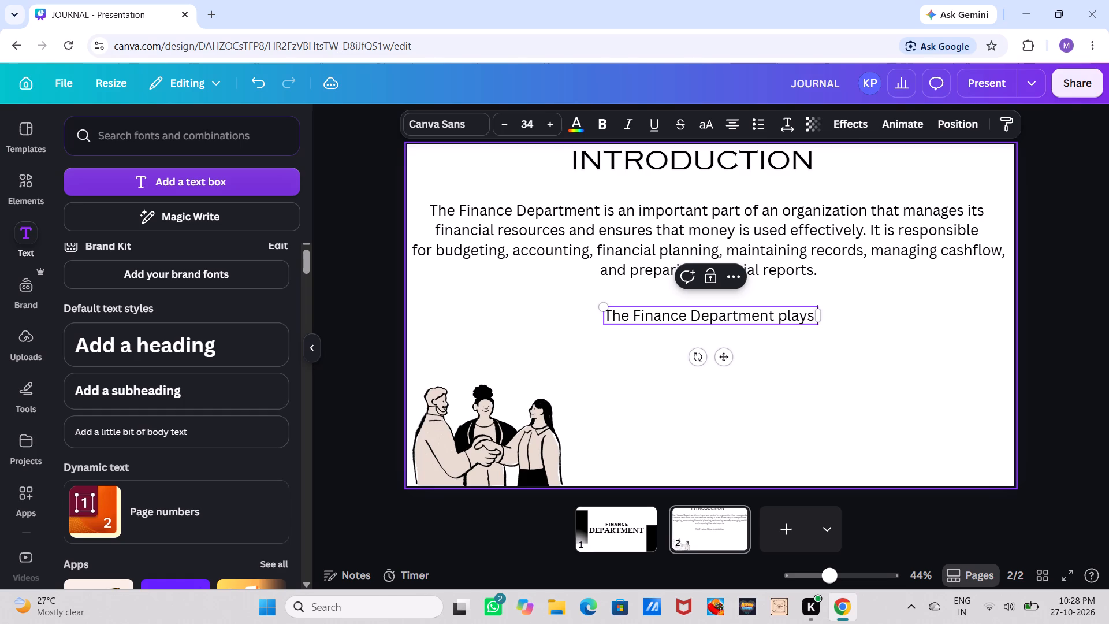
Continue the second paragraph with "a vital role in the success of an organization by maintaining financial stability".
{"action": "type", "text": "a vital role in the success of an org"}
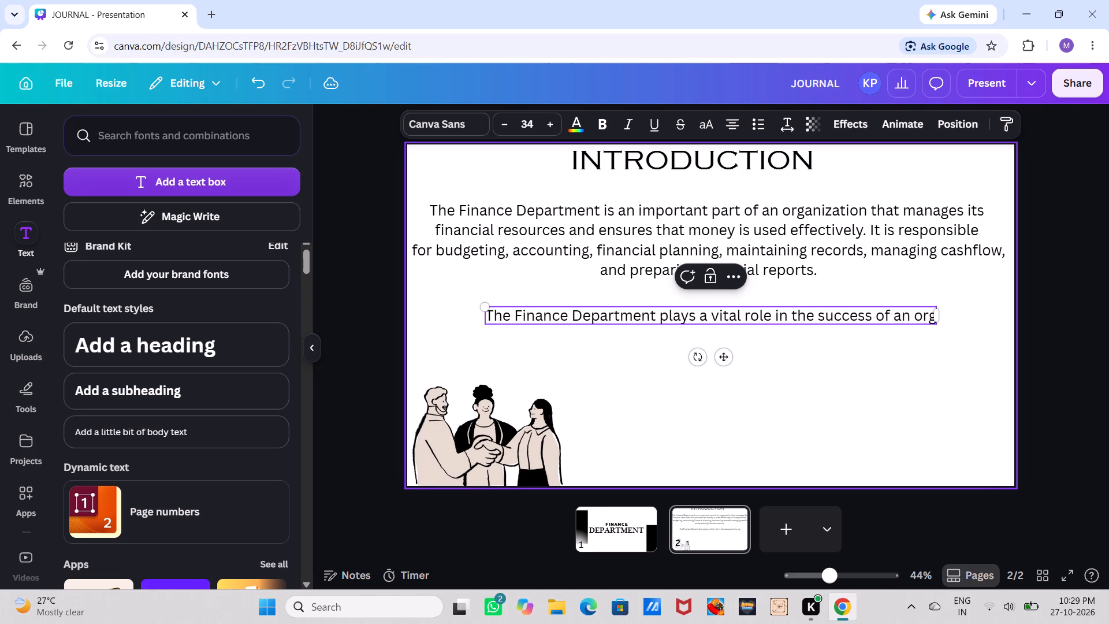
{"action": "type", "text": "anizaton"}
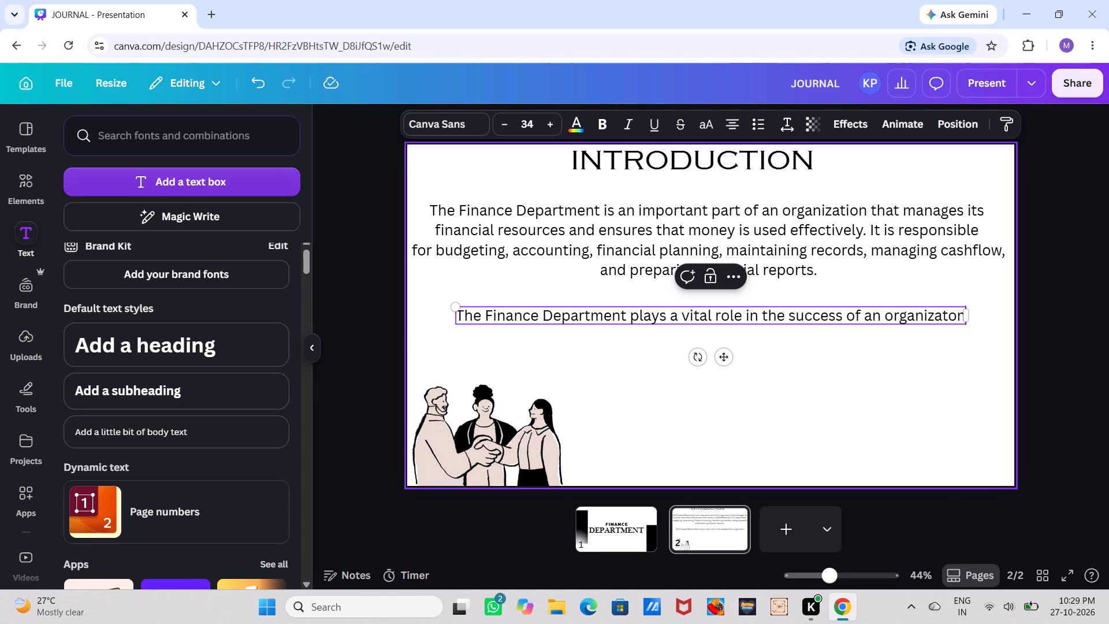
{"action": "key", "text": "BackSpace"}
{"action": "key", "text": "BackSpace"}
{"action": "type", "text": "ion by maint"}
{"action": "type", "text": "aining"}
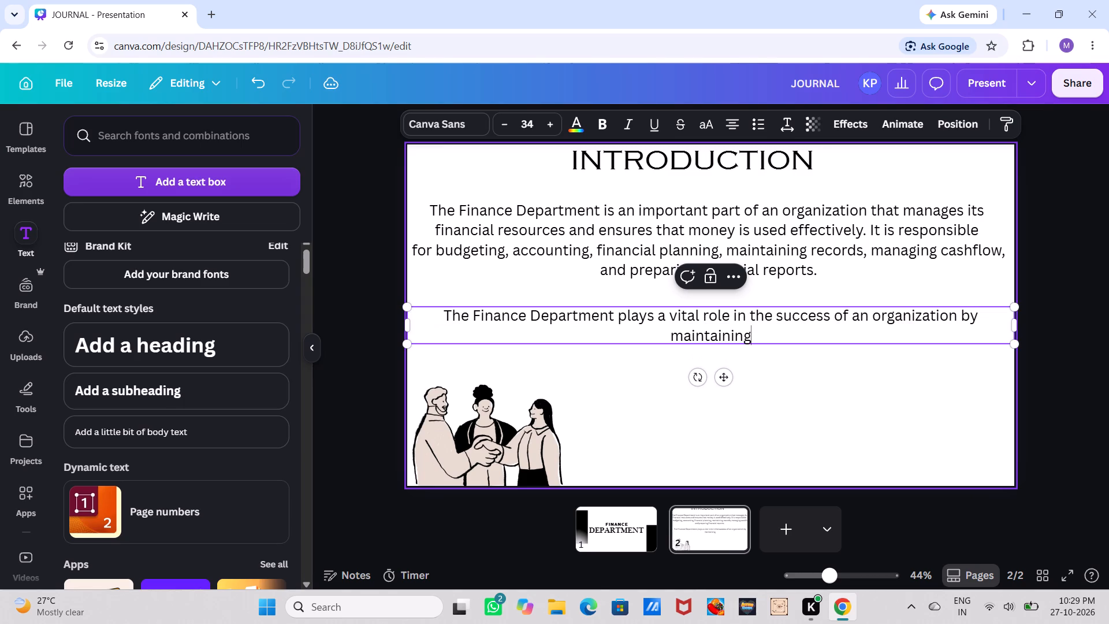
{"action": "key", "text": "space"}
{"action": "type", "text": "financial stability"}
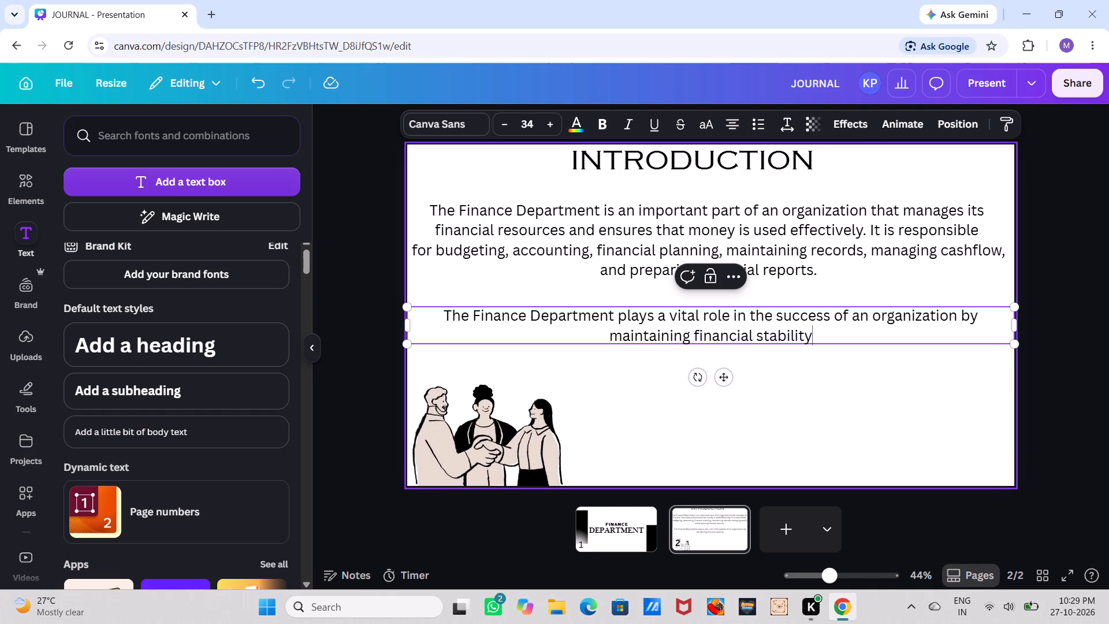
Extend the second paragraph with ", ensuring transparency, controlling costs, and".
{"action": "type", "text": ", ensuring"}
{"action": "key", "text": "space"}
{"action": "type", "text": "transparency"}
{"action": "key", "text": "comma"}
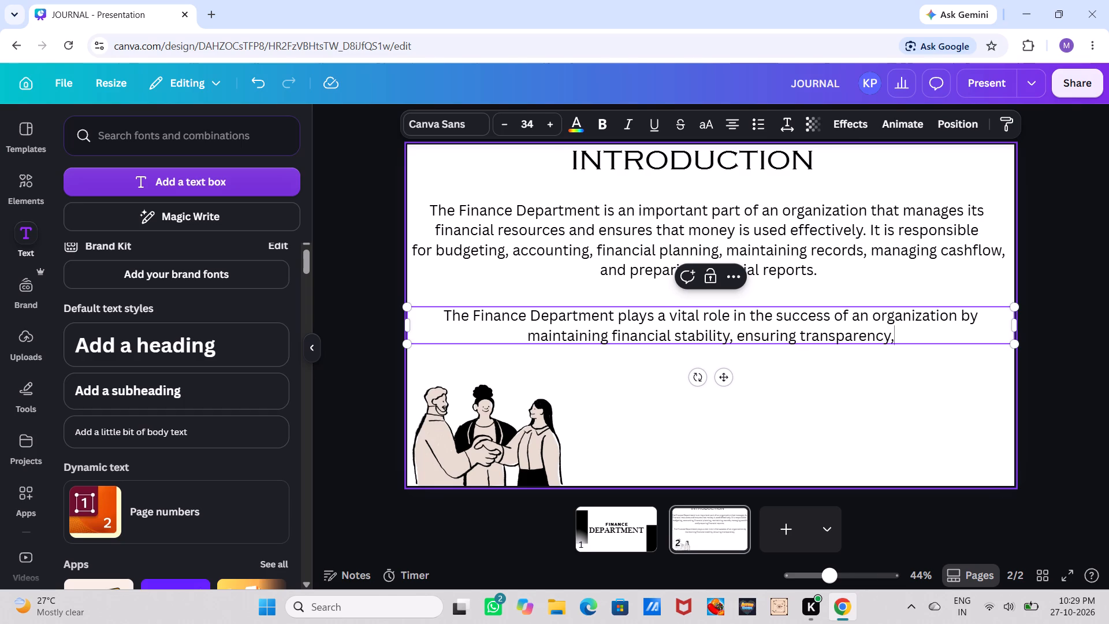
{"action": "key", "text": "space"}
{"action": "type", "text": "controlling"}
{"action": "key", "text": "space"}
{"action": "type", "text": "costs"}
{"action": "type", "text": ", and"}
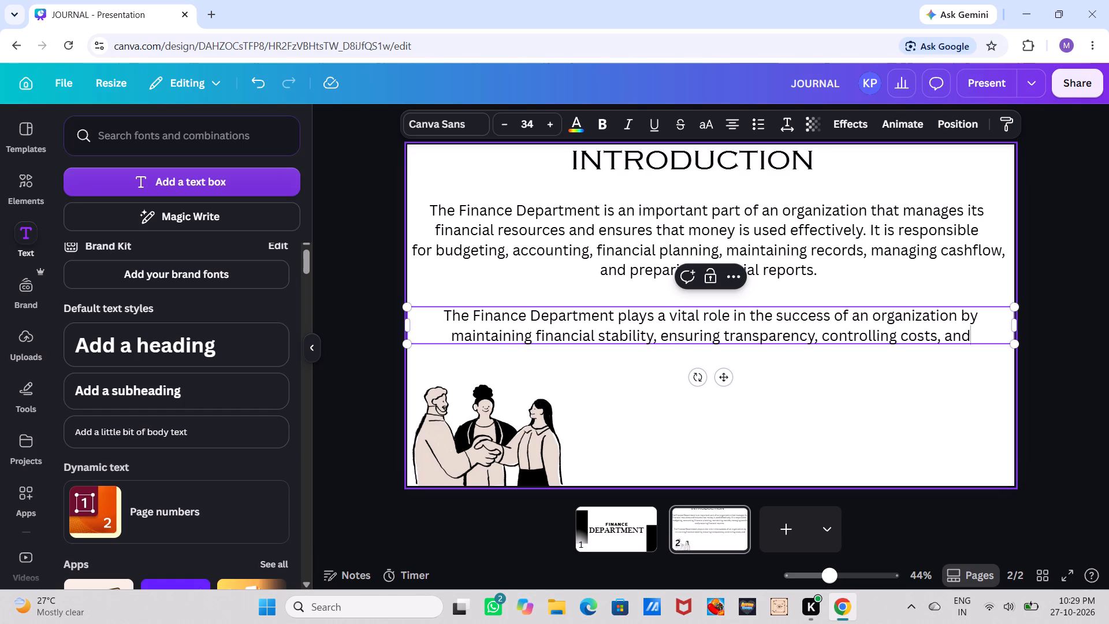
Finish the second paragraph with "supporting business growth." and deselect its text box.
{"action": "key", "text": "space"}
{"action": "type", "text": "supporting"}
{"action": "key", "text": "space"}
{"action": "type", "text": "business"}
{"action": "key", "text": "space"}
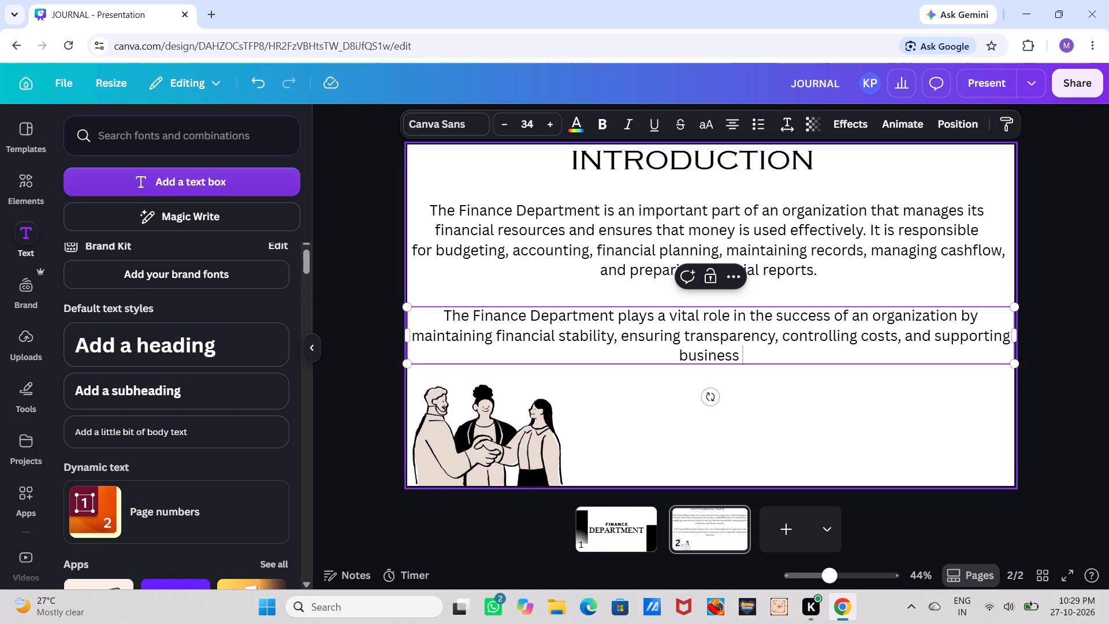
{"action": "type", "text": "growth"}
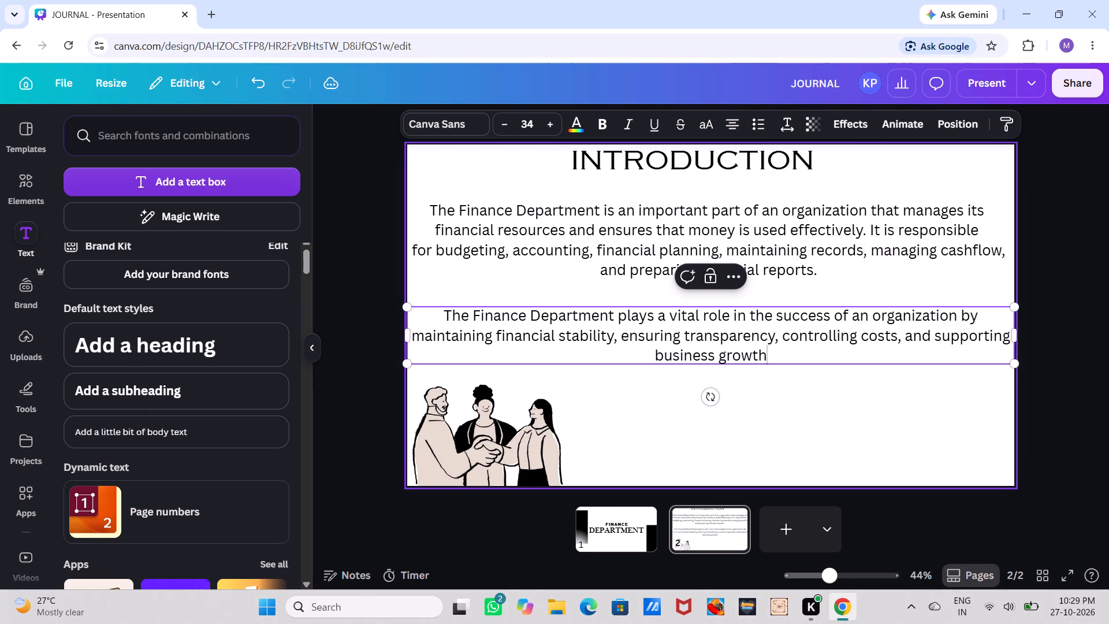
{"action": "key", "text": "period"}
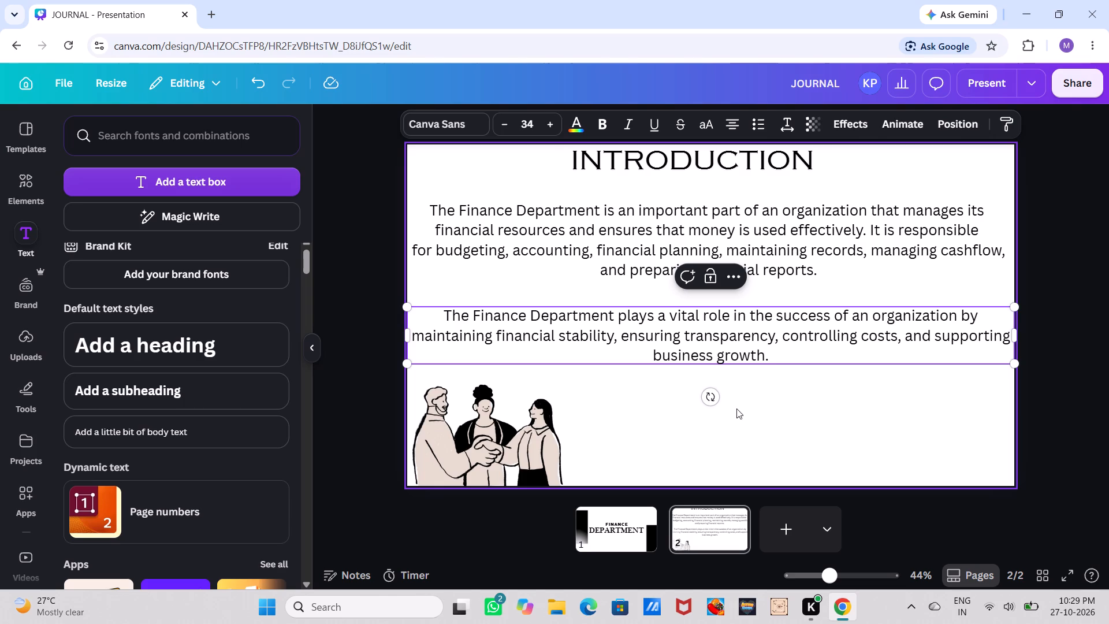
{"action": "left_click", "coordinate": [767, 380]}
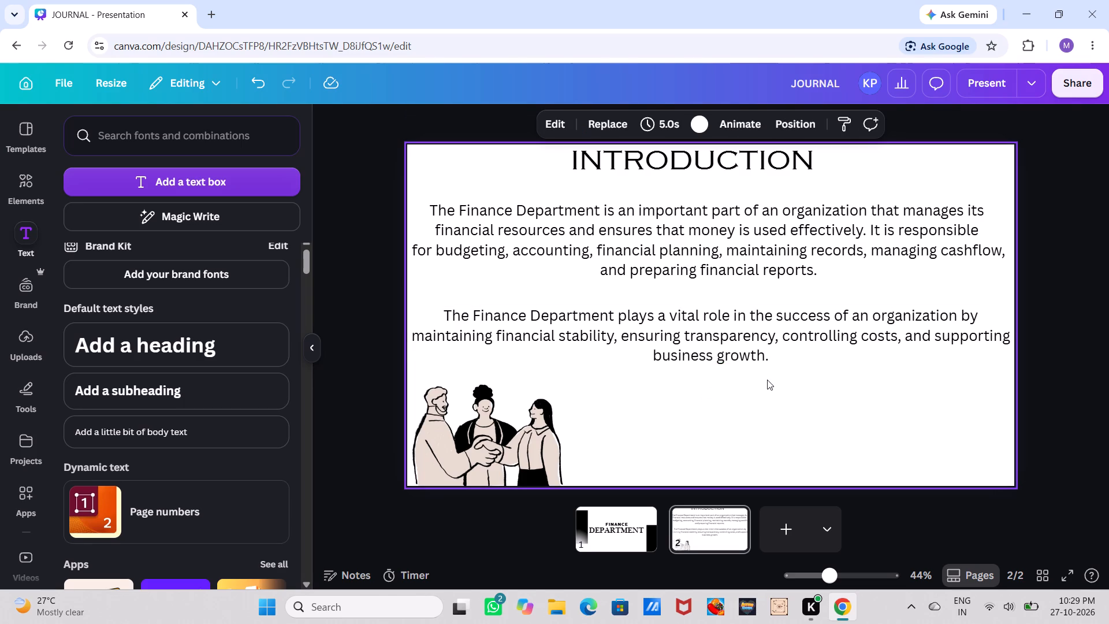
Browse the graphics results for INTRODUCTION to look for further slide illustrations.
{"action": "left_click", "coordinate": [36, 190]}
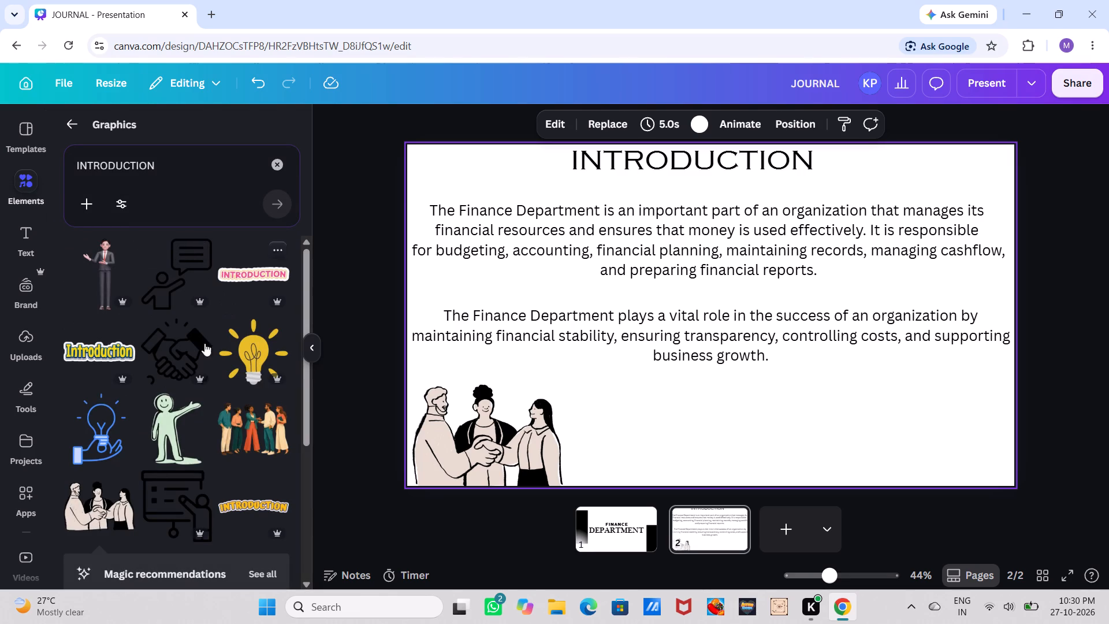
{"action": "triple_click", "coordinate": [303, 584]}
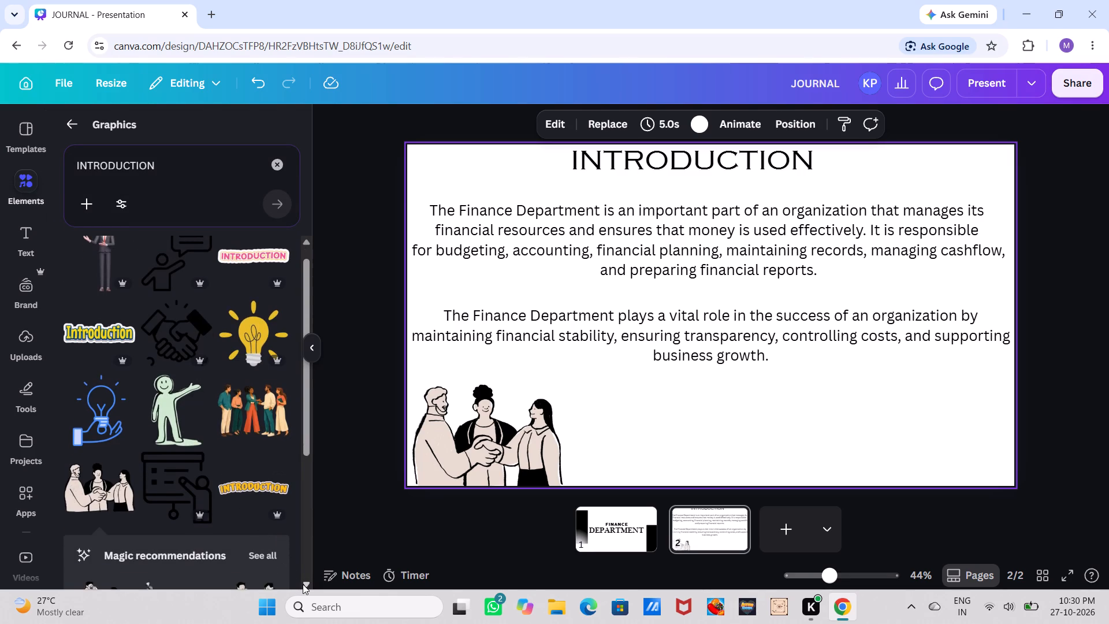
{"action": "triple_click", "coordinate": [303, 584]}
{"action": "triple_click", "coordinate": [303, 584]}
{"action": "left_click", "coordinate": [303, 584]}
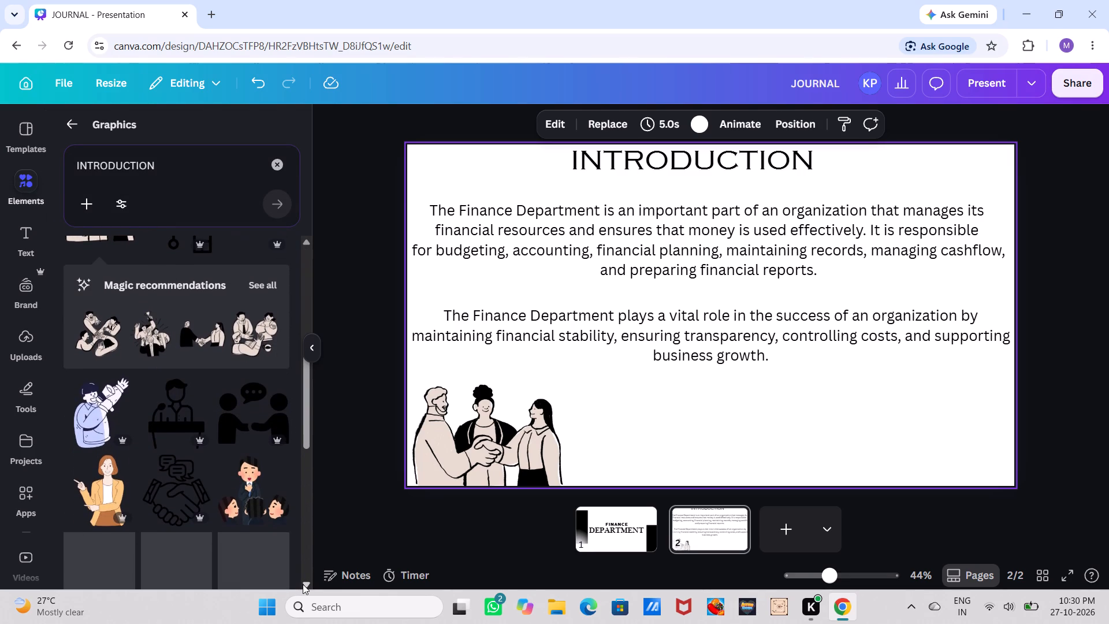
{"action": "triple_click", "coordinate": [303, 584]}
{"action": "triple_click", "coordinate": [303, 584]}
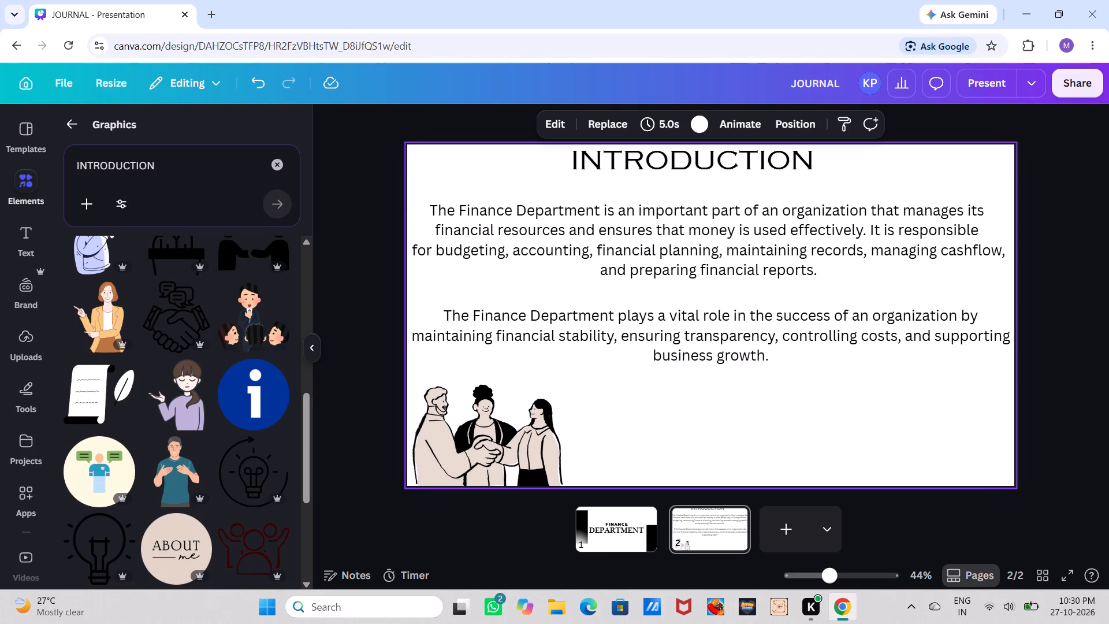
{"action": "triple_click", "coordinate": [306, 591]}
Add a blank third page after the introduction slide.
{"action": "left_click", "coordinate": [782, 524]}
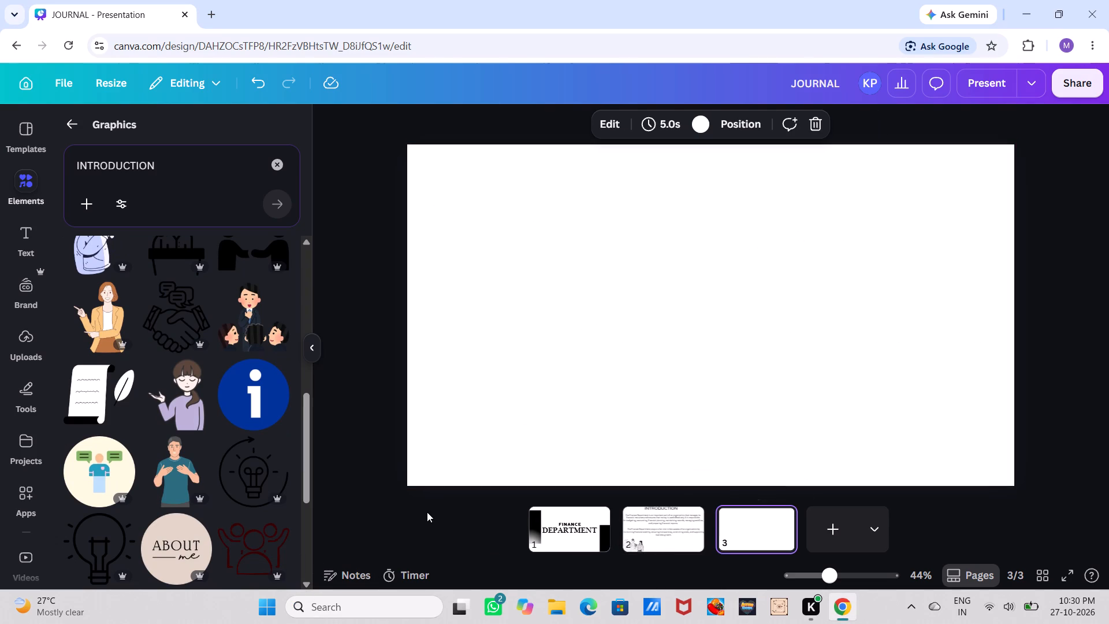
Insert the recently used yellow "COMING SOON" text style on page 3 and replace its text with "OBJECTIVE".
{"action": "left_click", "coordinate": [36, 147]}
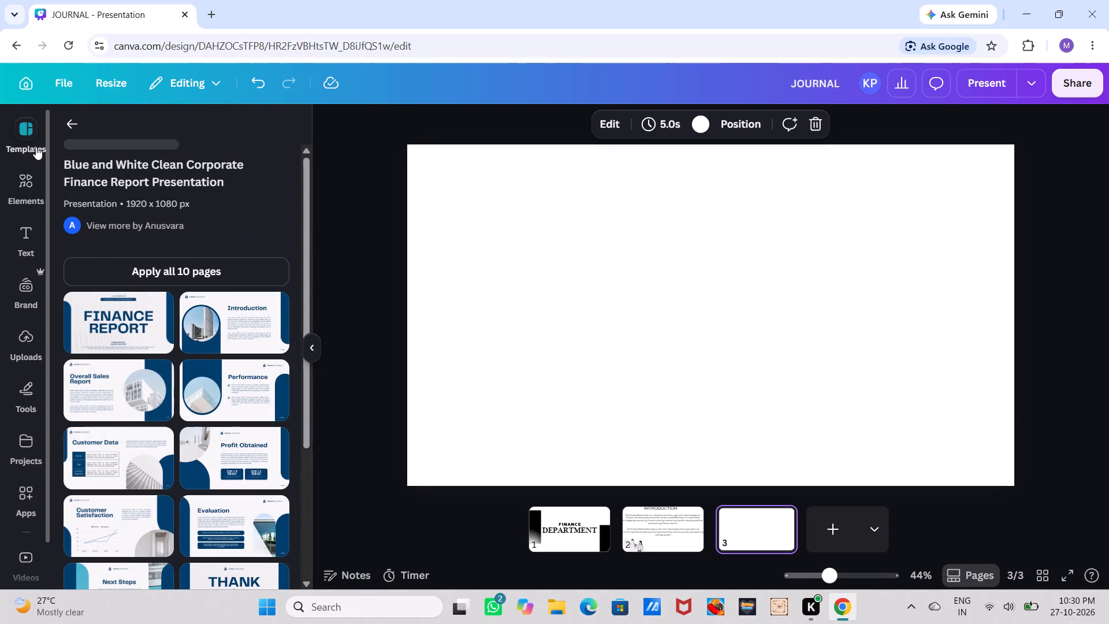
{"action": "left_click", "coordinate": [34, 239]}
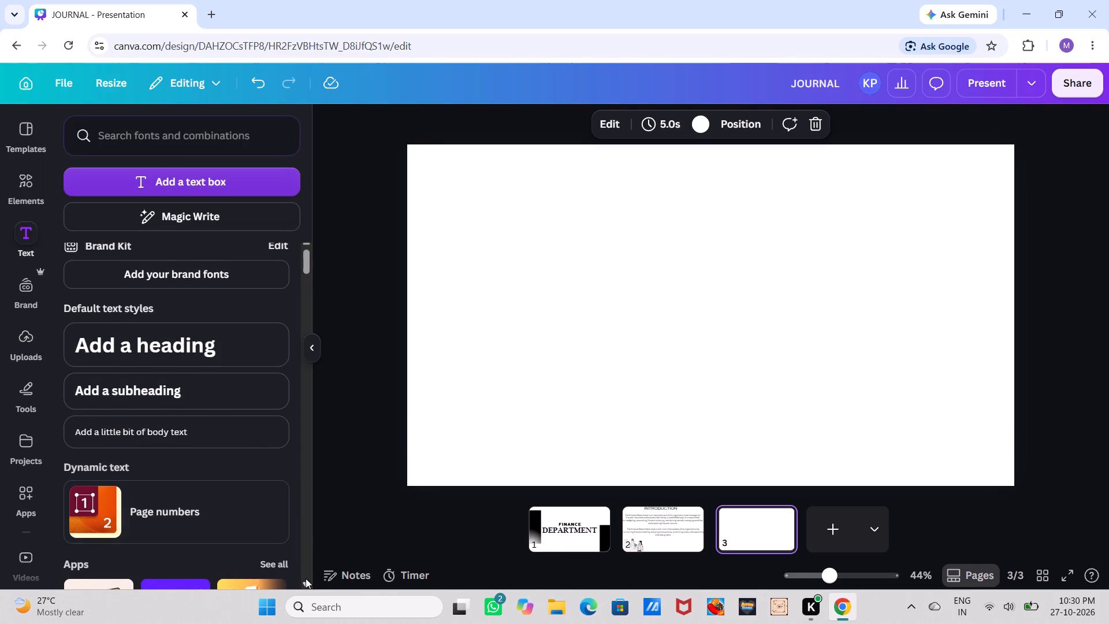
{"action": "double_click", "coordinate": [306, 578]}
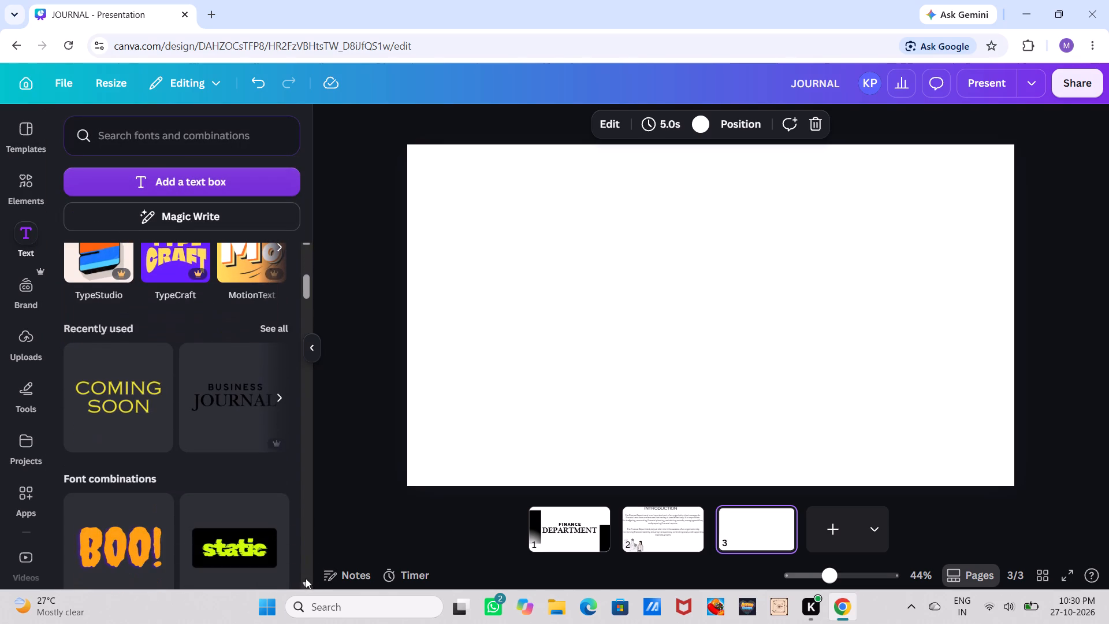
{"action": "left_click", "coordinate": [306, 578]}
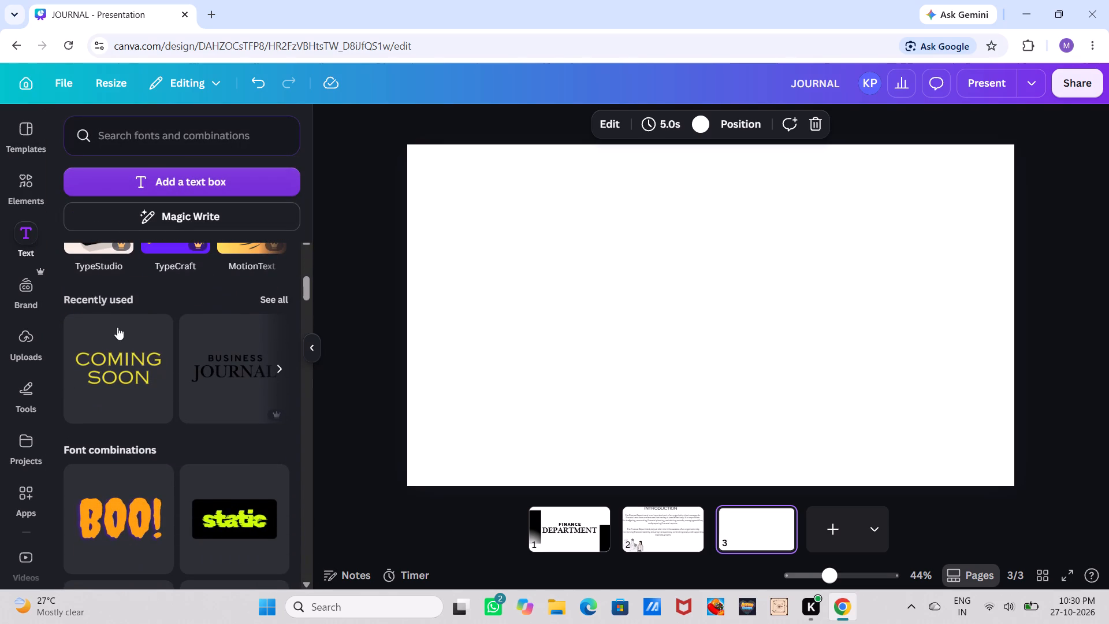
{"action": "left_click", "coordinate": [109, 320]}
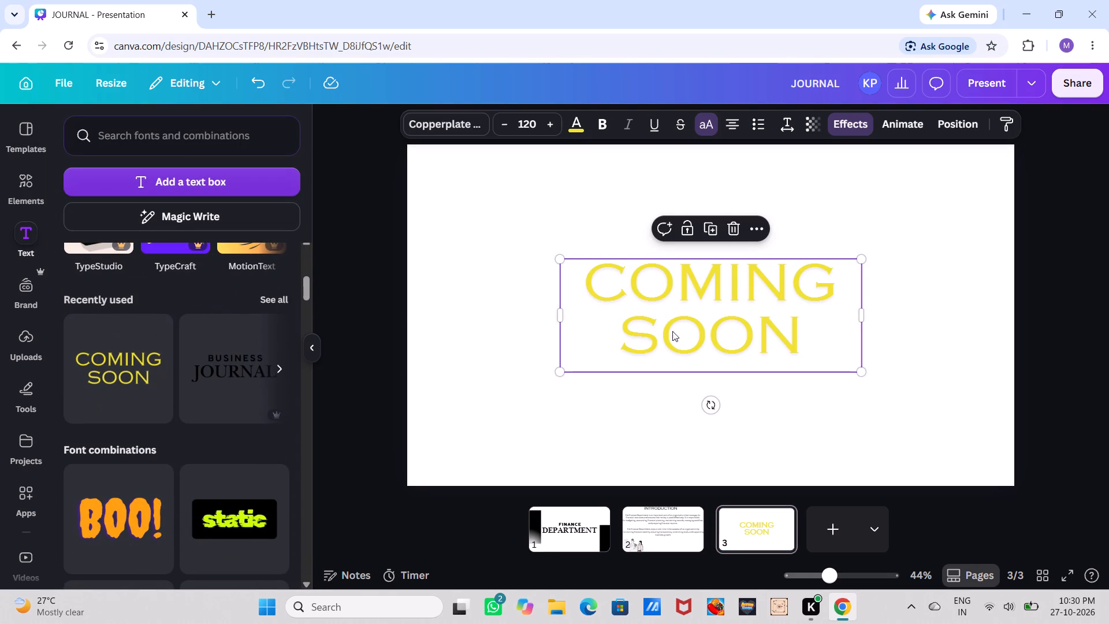
{"action": "double_click", "coordinate": [679, 335]}
{"action": "key", "text": "Delete"}
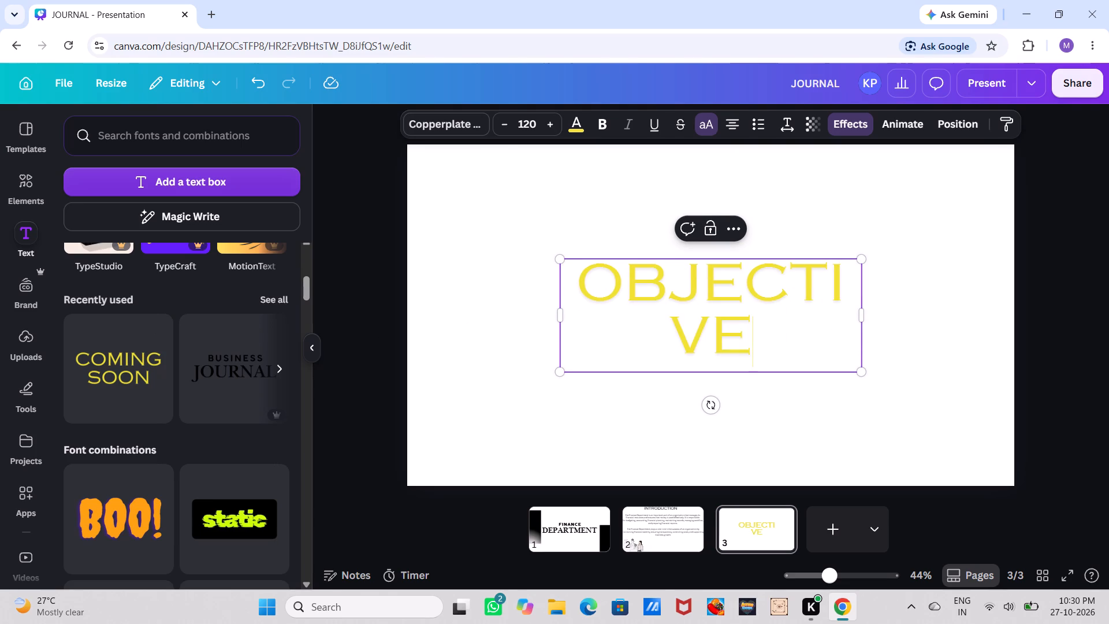
Widen the OBJECTIVE text box so the heading fits on one line.
{"action": "left_click_drag", "start_coordinate": [857, 316], "coordinate": [850, 320]}
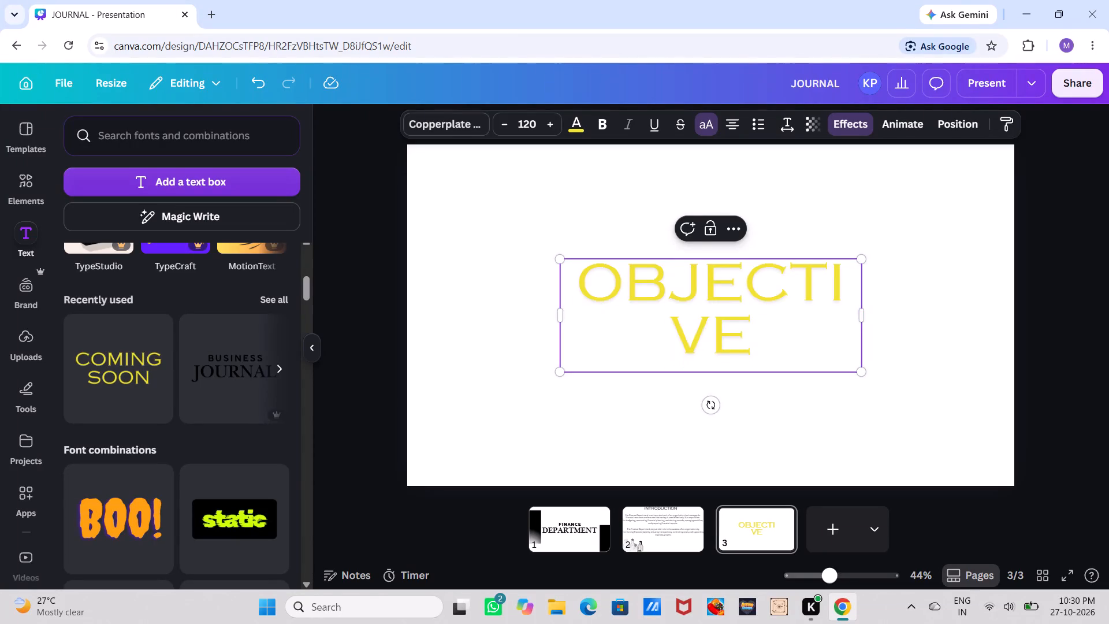
{"action": "left_click_drag", "start_coordinate": [864, 315], "coordinate": [947, 299]}
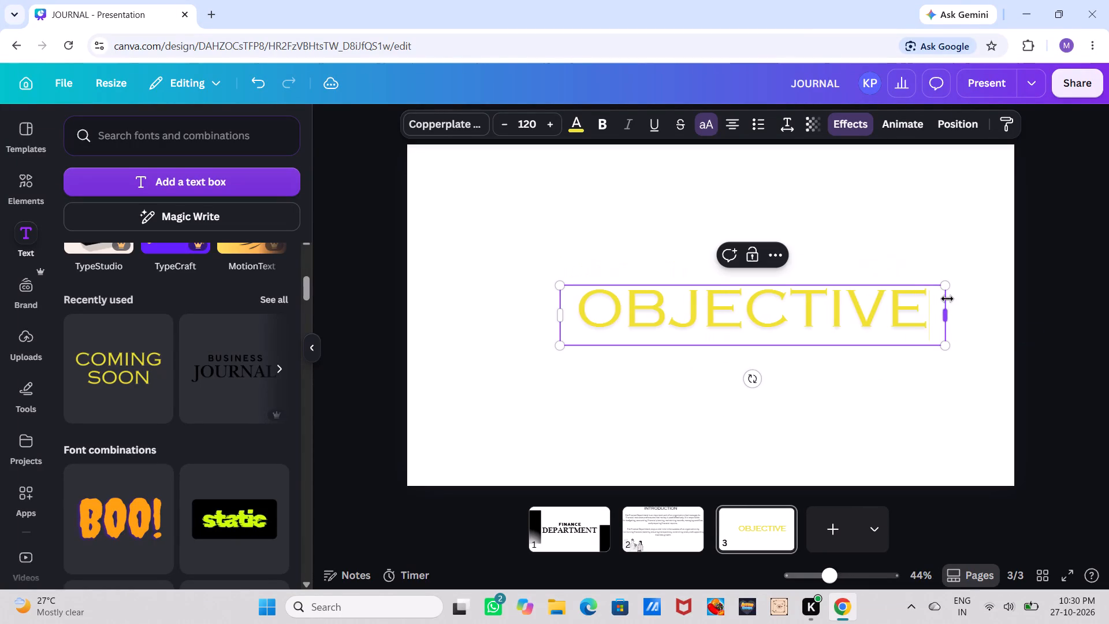
Scale the OBJECTIVE heading on page 3 down to a font size of about 98.
{"action": "left_click_drag", "start_coordinate": [947, 348], "coordinate": [887, 326]}
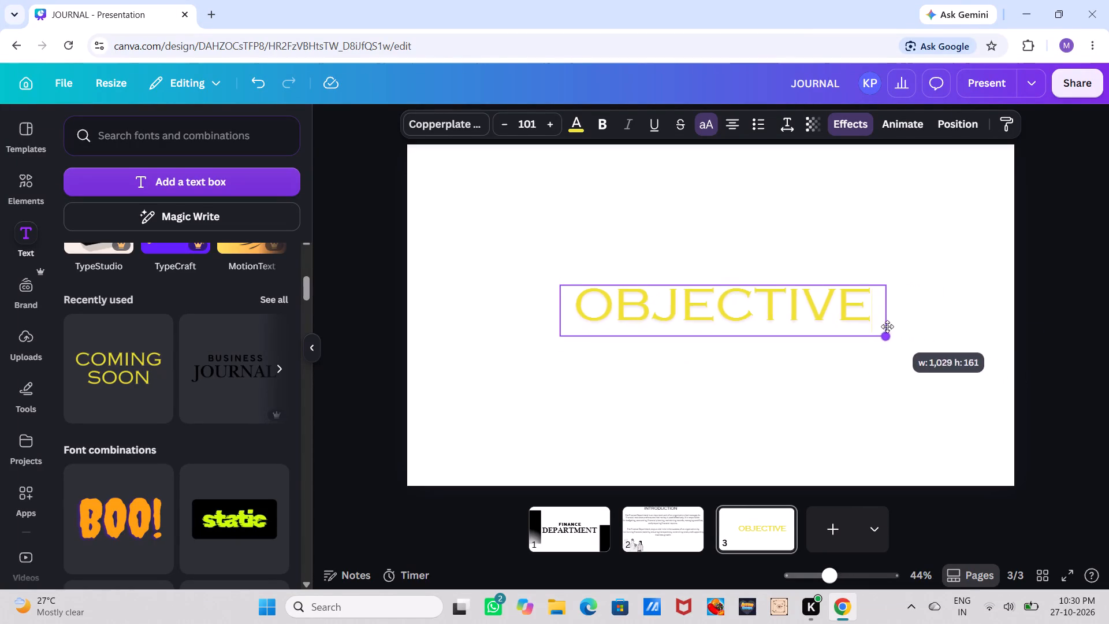
{"action": "left_click_drag", "start_coordinate": [887, 326], "coordinate": [881, 326]}
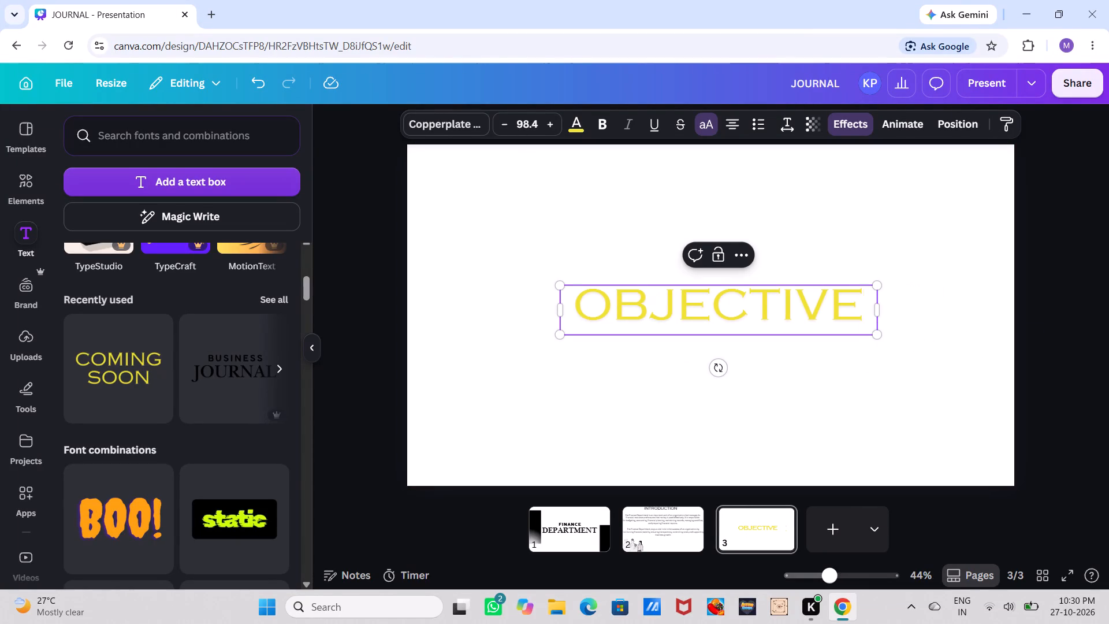
Change the OBJECTIVE heading's text colour to solid black.
{"action": "double_click", "coordinate": [730, 300]}
{"action": "left_click", "coordinate": [582, 130]}
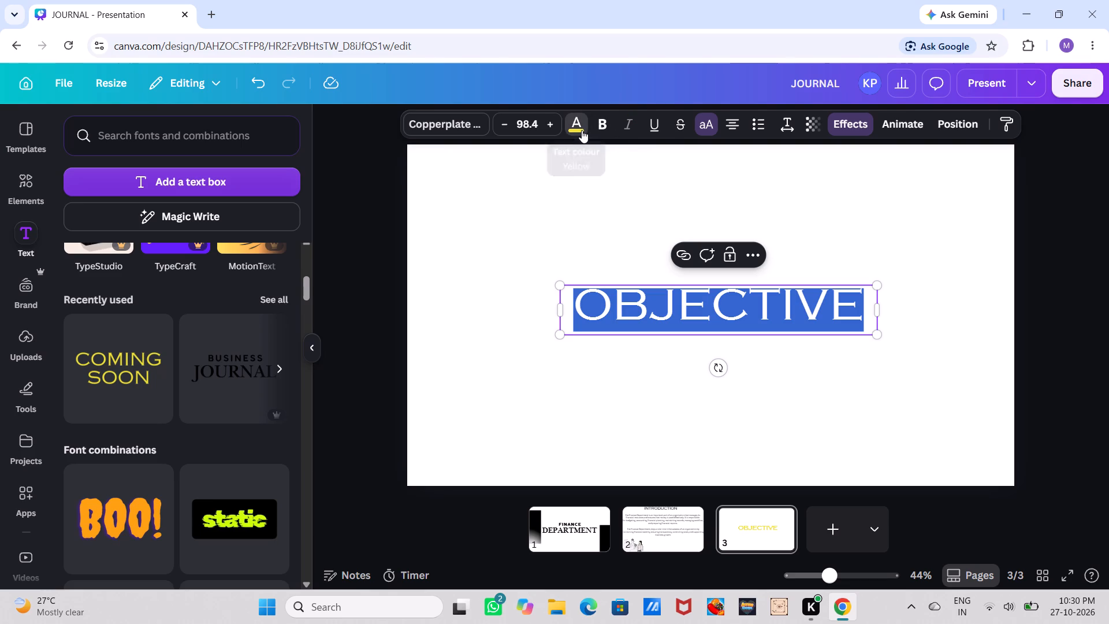
{"action": "left_click", "coordinate": [80, 441]}
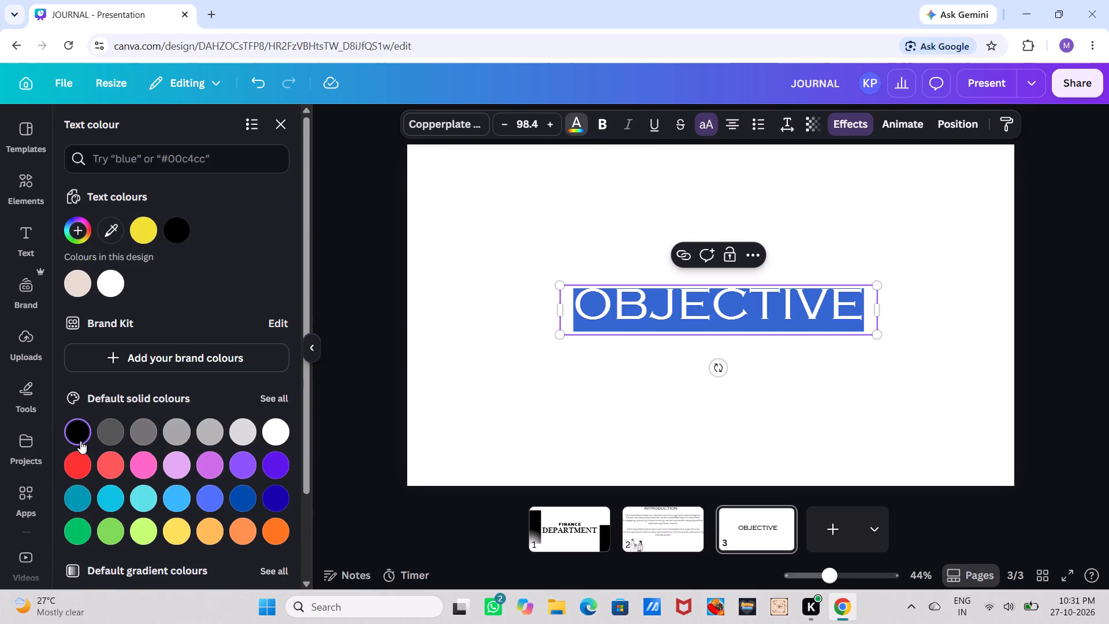
{"action": "left_click", "coordinate": [367, 479]}
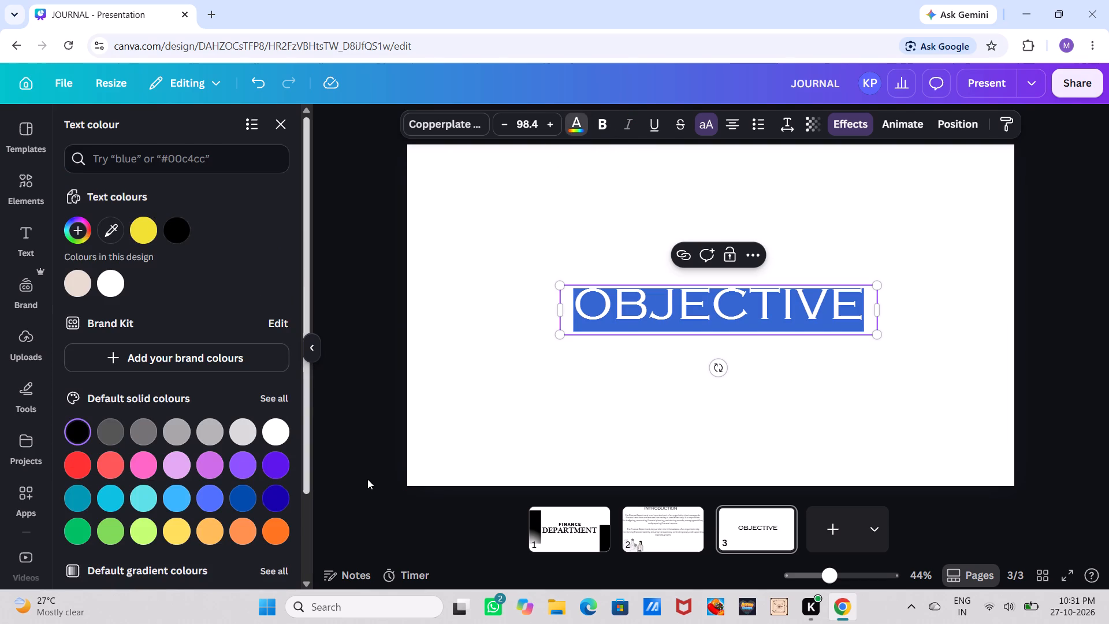
{"action": "left_click", "coordinate": [31, 231]}
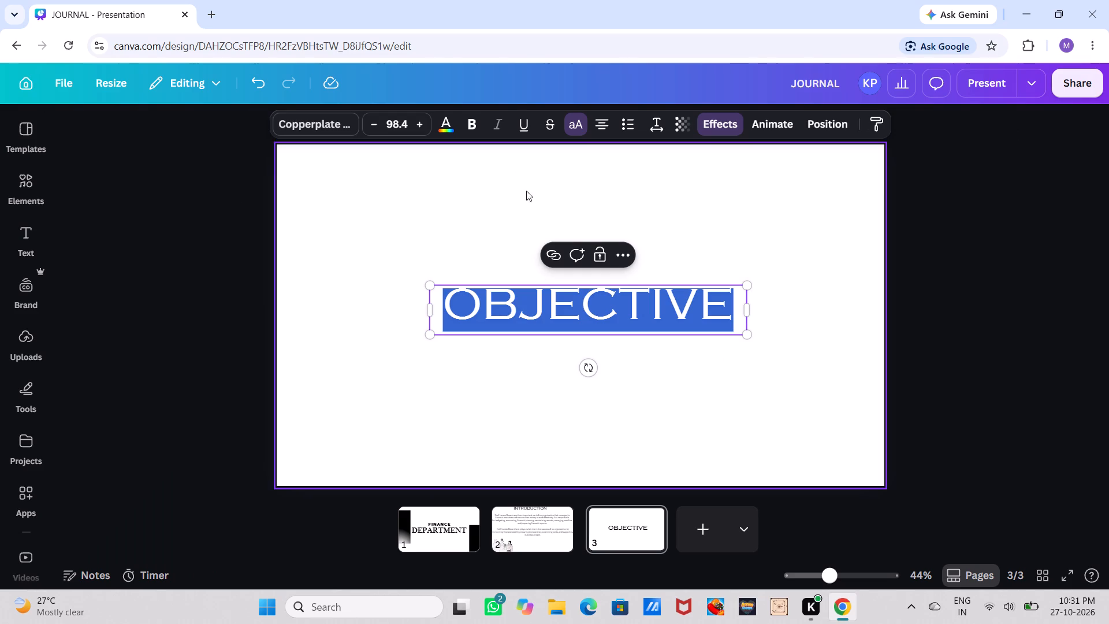
{"action": "left_click", "coordinate": [451, 124]}
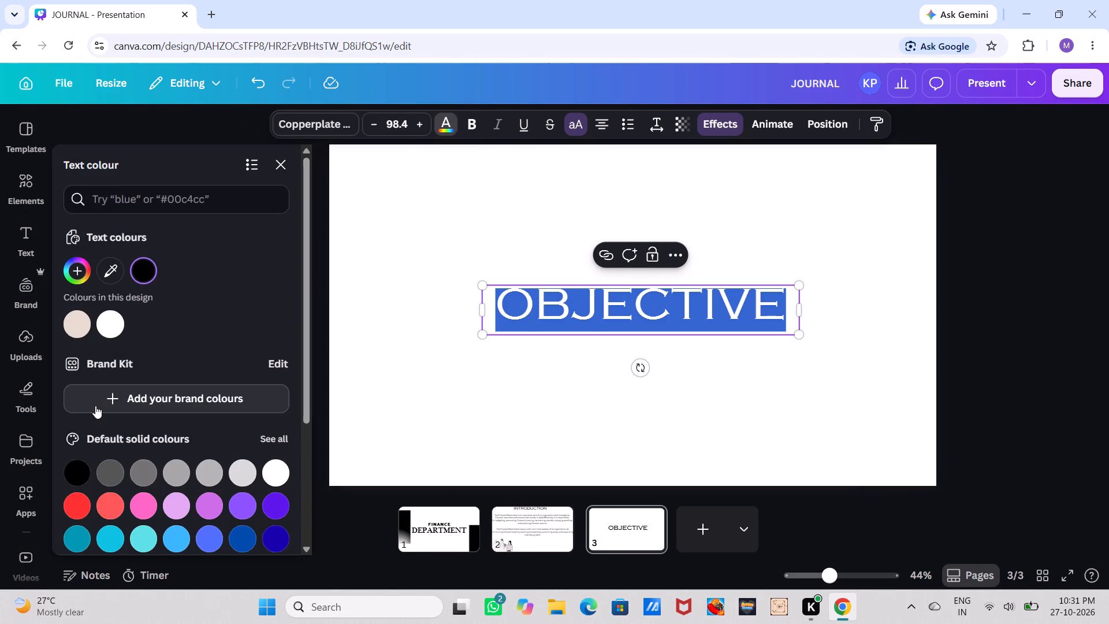
{"action": "left_click", "coordinate": [80, 469]}
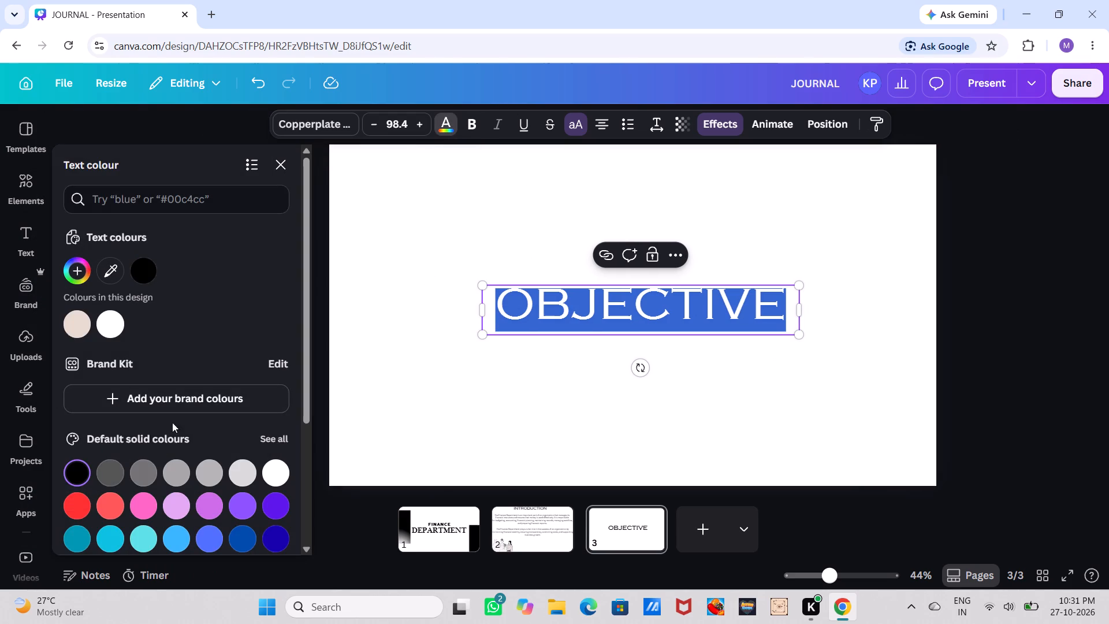
Scale the black OBJECTIVE heading down further to a font size of about 78.
{"action": "left_click", "coordinate": [515, 312]}
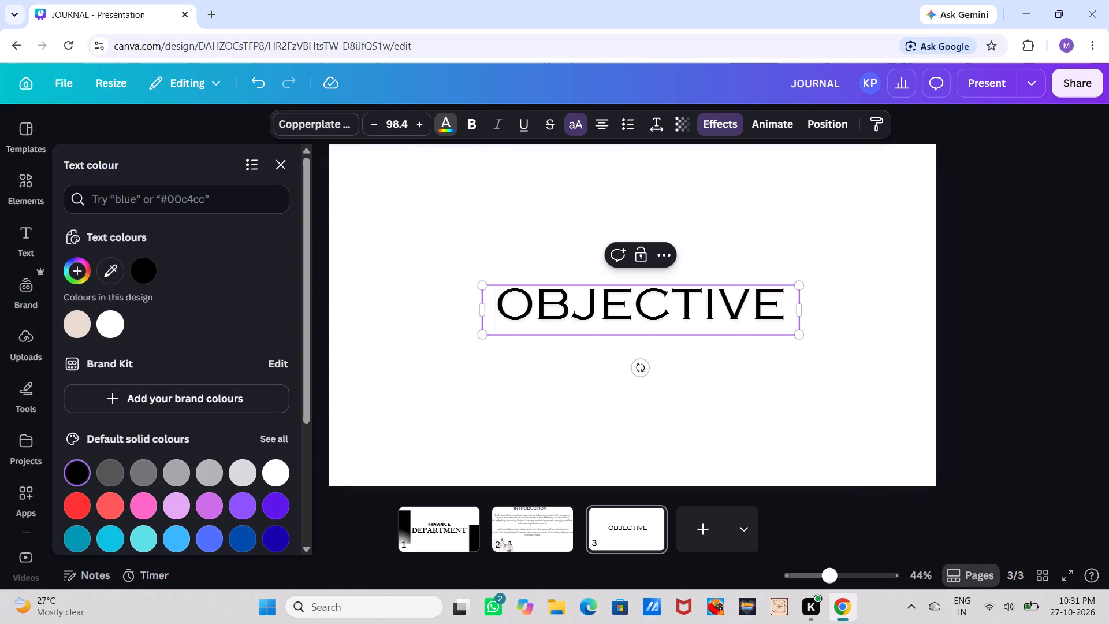
{"action": "left_click_drag", "start_coordinate": [644, 319], "coordinate": [638, 272]}
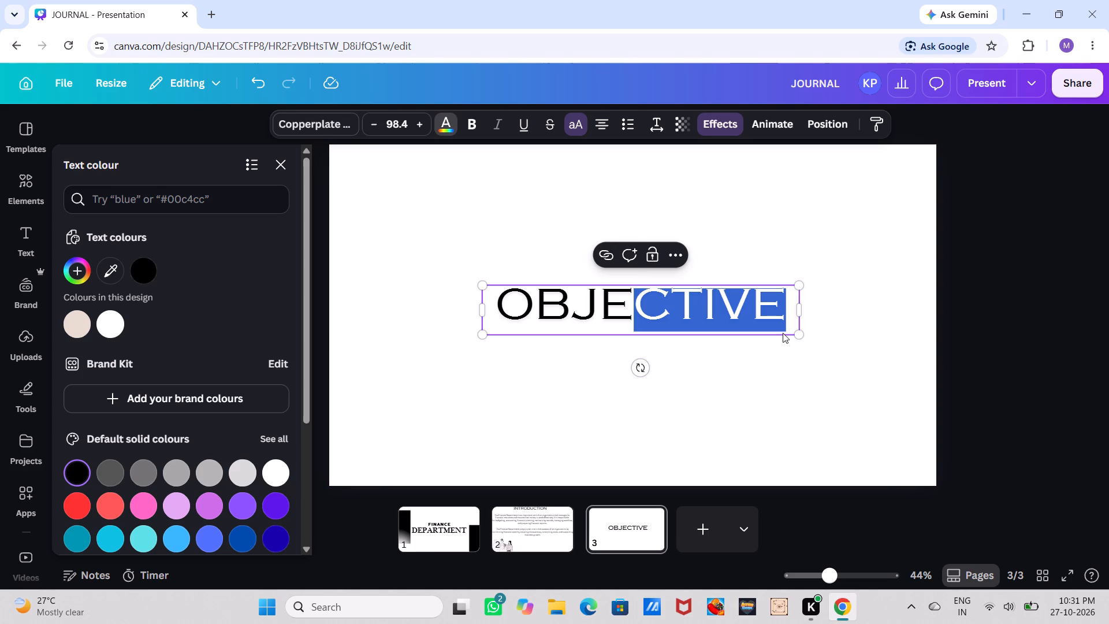
{"action": "left_click_drag", "start_coordinate": [802, 335], "coordinate": [737, 318]}
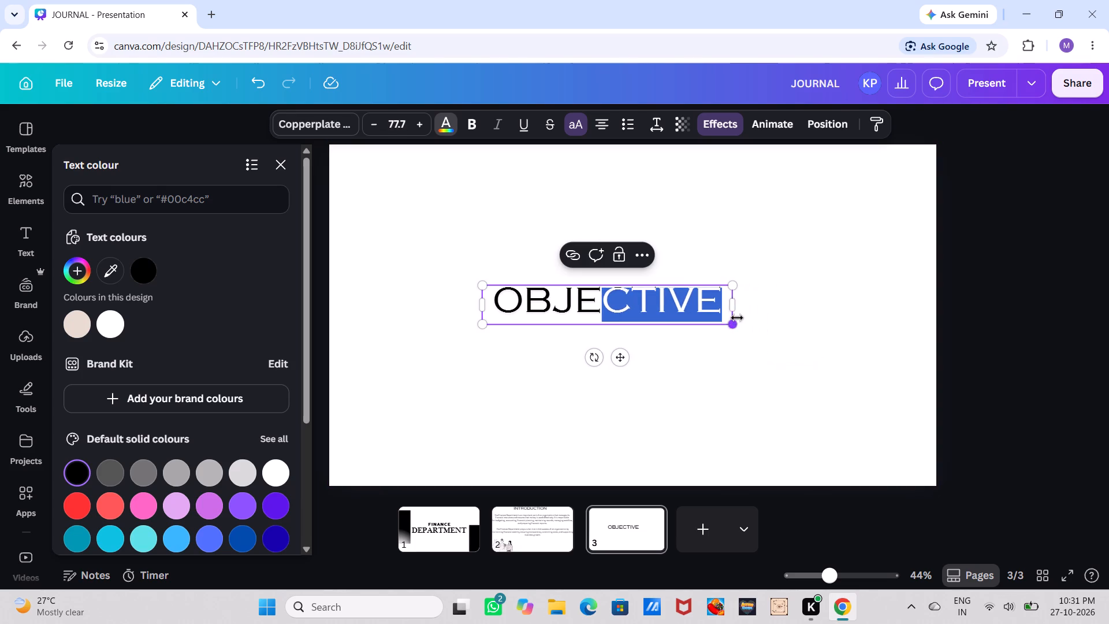
{"action": "left_click", "coordinate": [683, 338]}
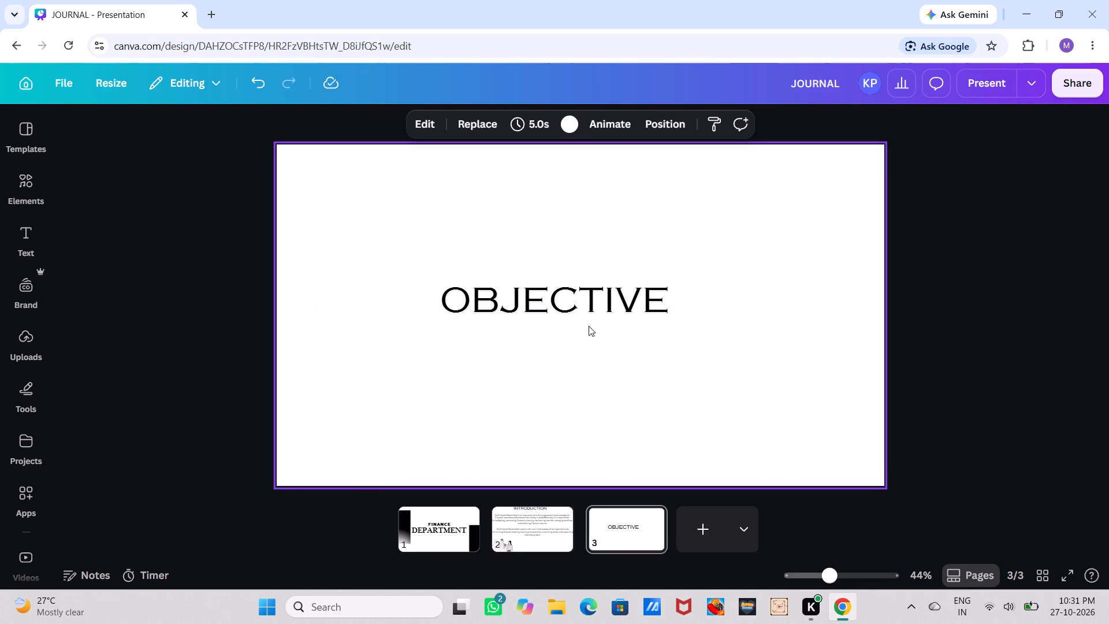
Move the OBJECTIVE heading up to the top edge of the slide, near its horizontal centre.
{"action": "left_click", "coordinate": [580, 309]}
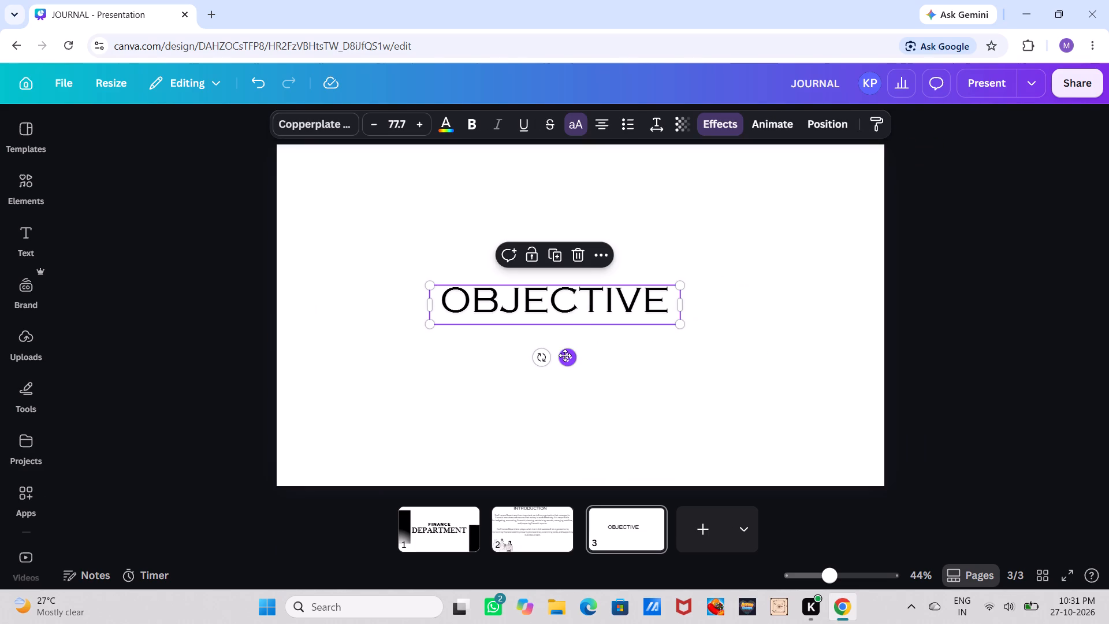
{"action": "left_click", "coordinate": [565, 355]}
{"action": "left_click_drag", "start_coordinate": [562, 320], "coordinate": [567, 279]}
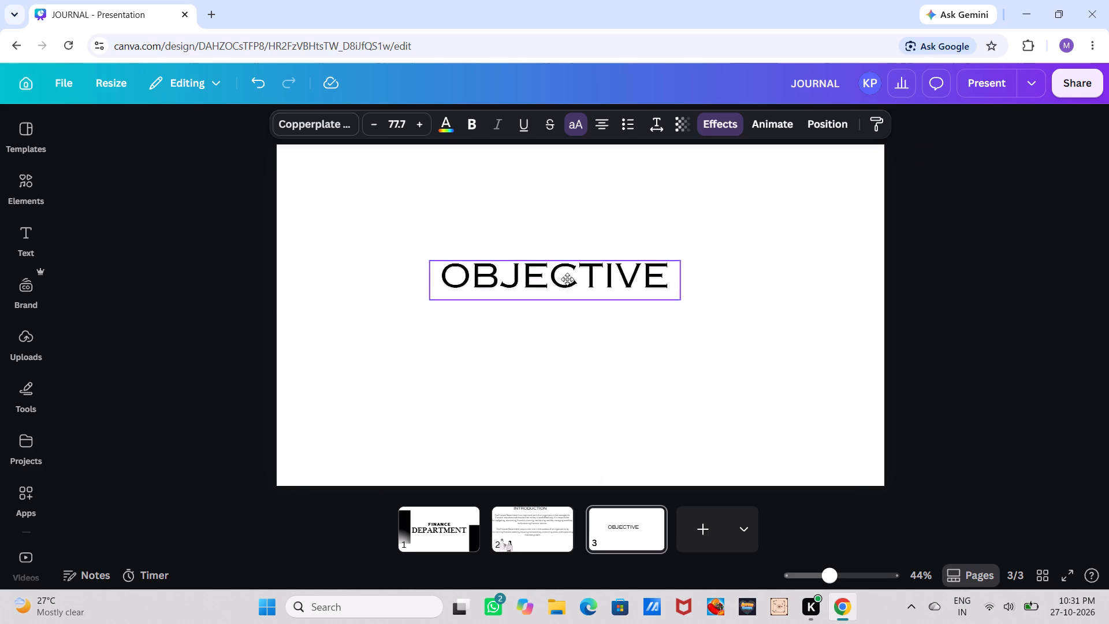
{"action": "left_click_drag", "start_coordinate": [567, 279], "coordinate": [575, 188]}
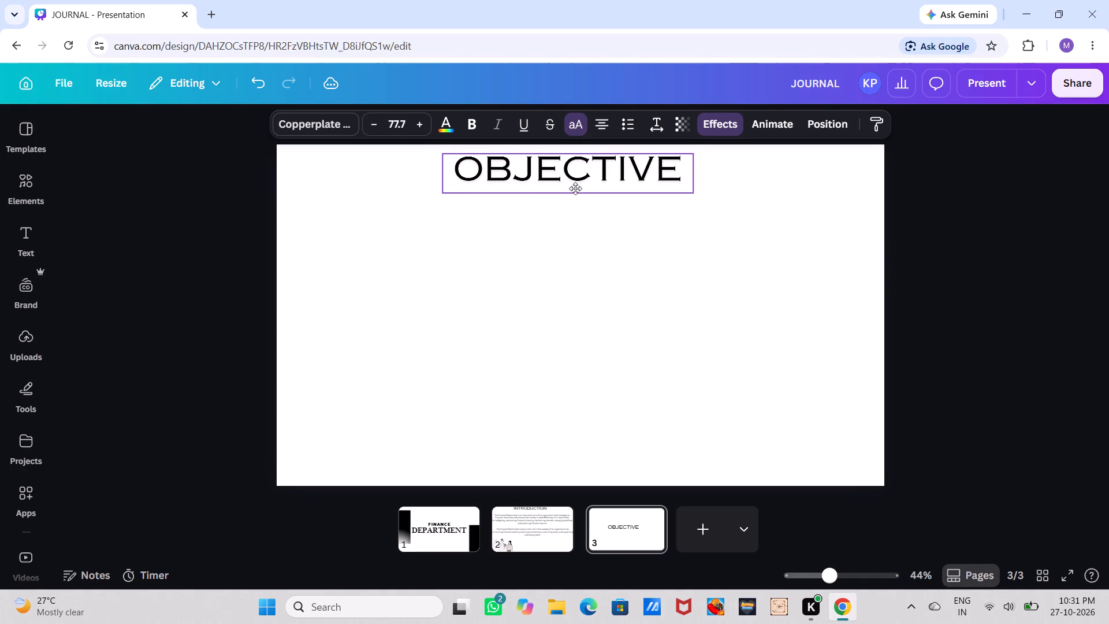
{"action": "left_click_drag", "start_coordinate": [575, 188], "coordinate": [576, 186]}
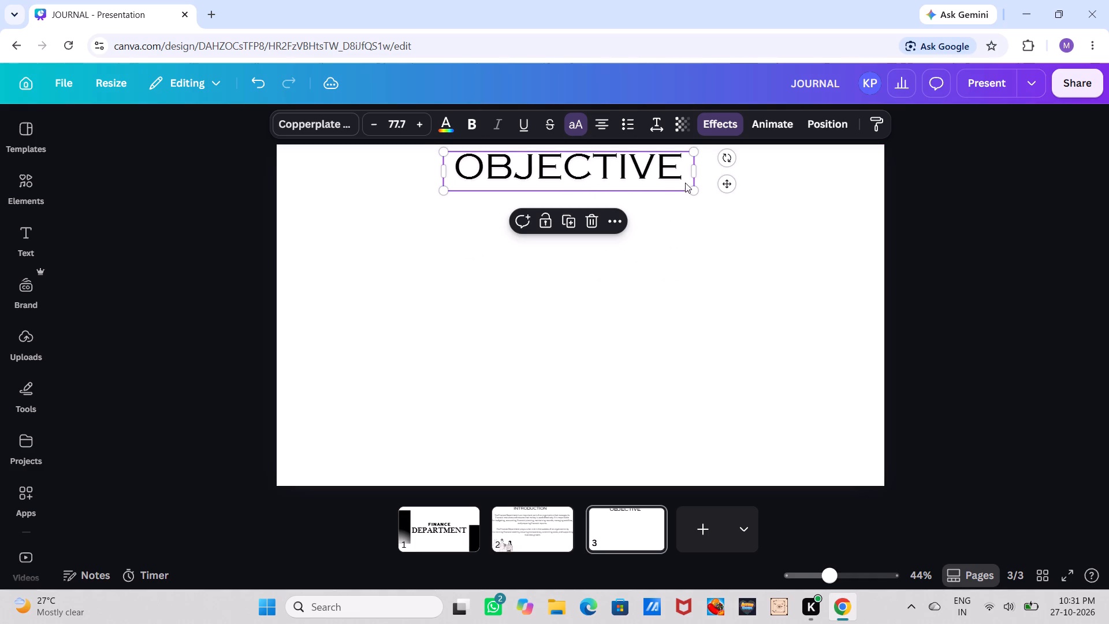
Reduce the OBJECTIVE heading to a font size of about 69 and shift it back toward the slide's horizontal centre.
{"action": "left_click_drag", "start_coordinate": [695, 192], "coordinate": [668, 184]}
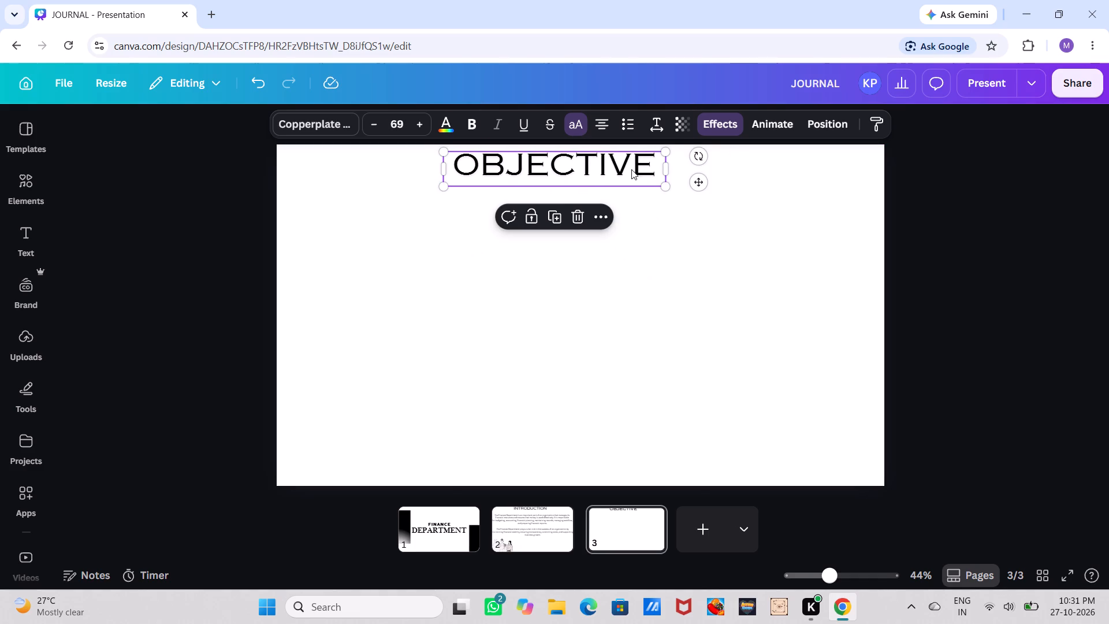
{"action": "left_click_drag", "start_coordinate": [630, 169], "coordinate": [643, 168]}
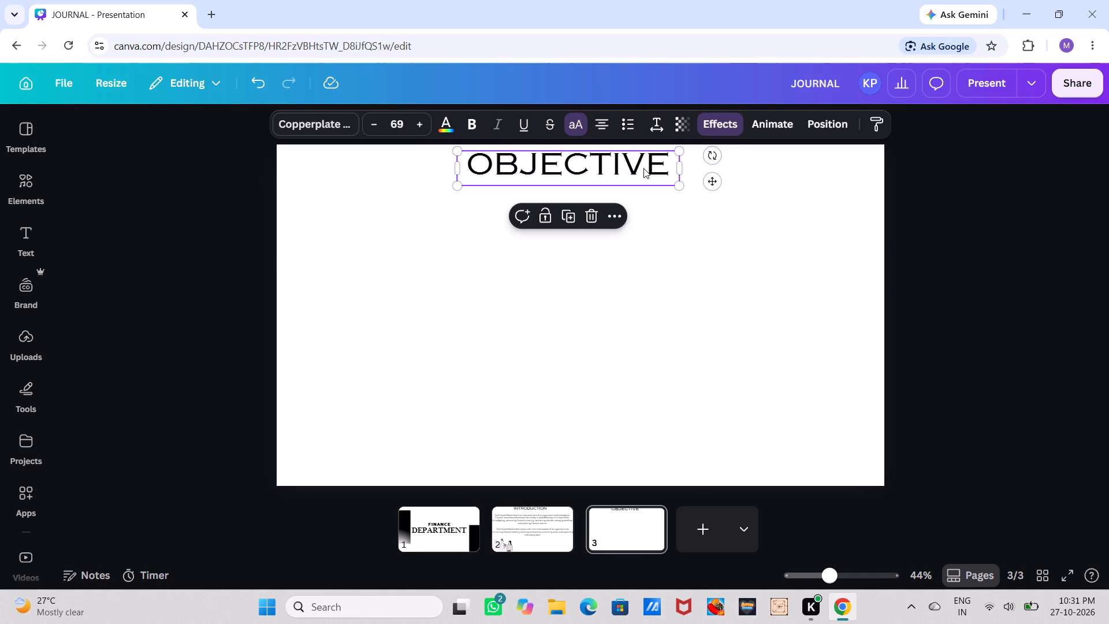
{"action": "left_click", "coordinate": [920, 185]}
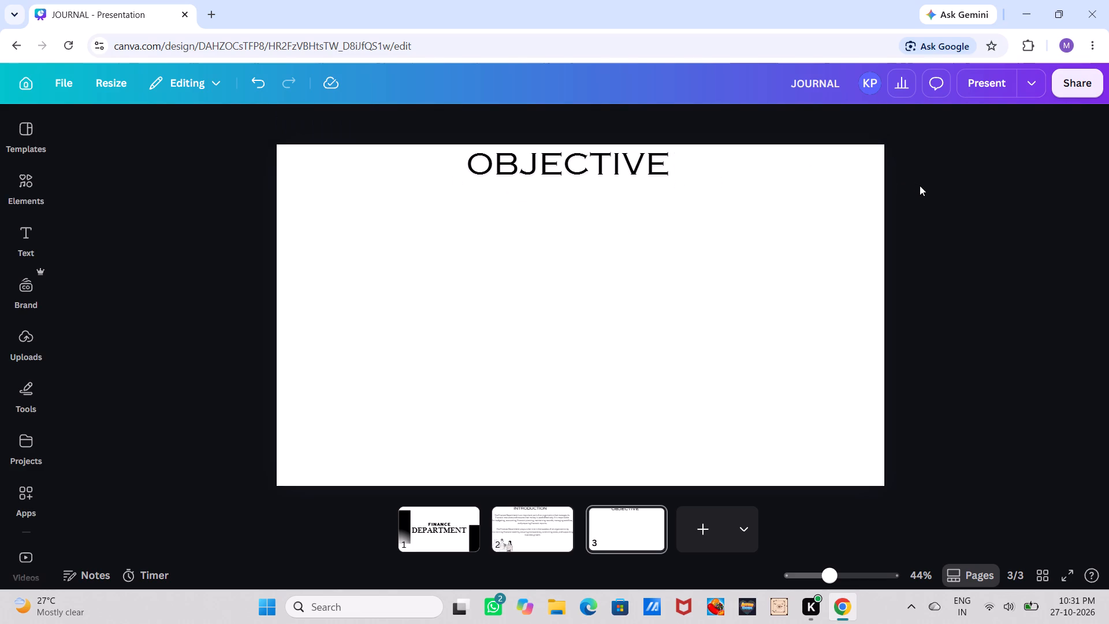
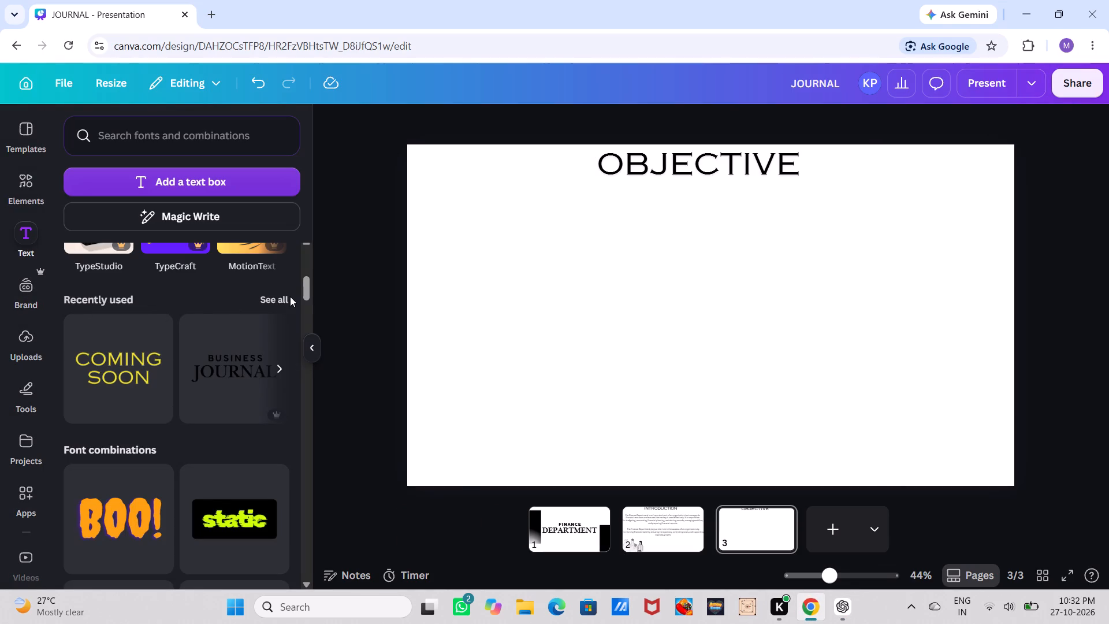
{"action": "left_click_drag", "start_coordinate": [304, 289], "coordinate": [303, 235]}
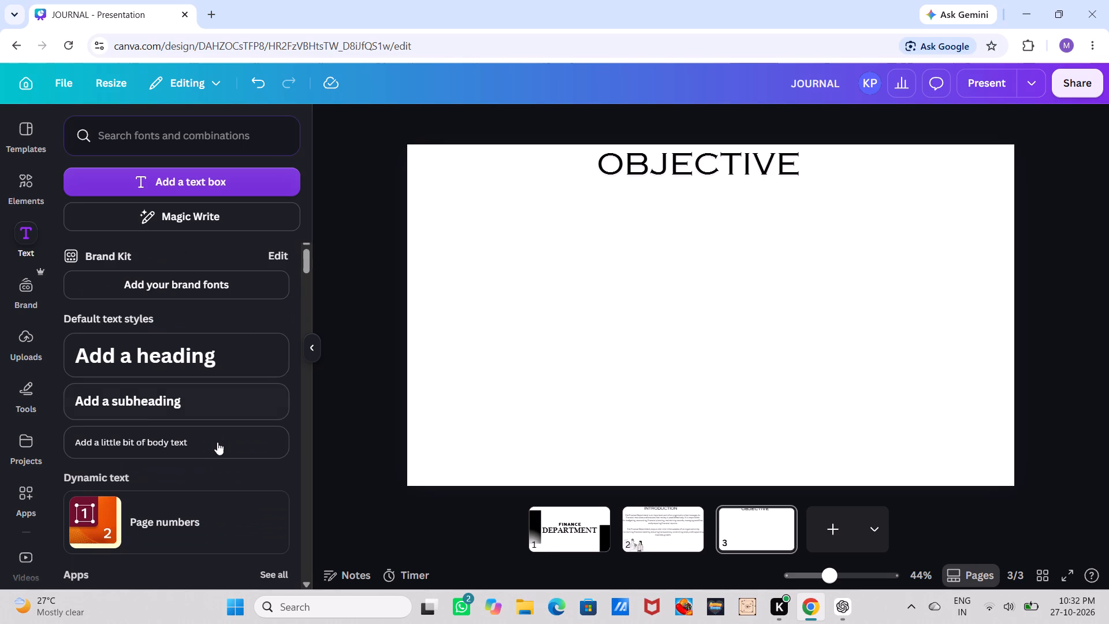
{"action": "left_click", "coordinate": [214, 451]}
{"action": "key", "text": "Delete"}
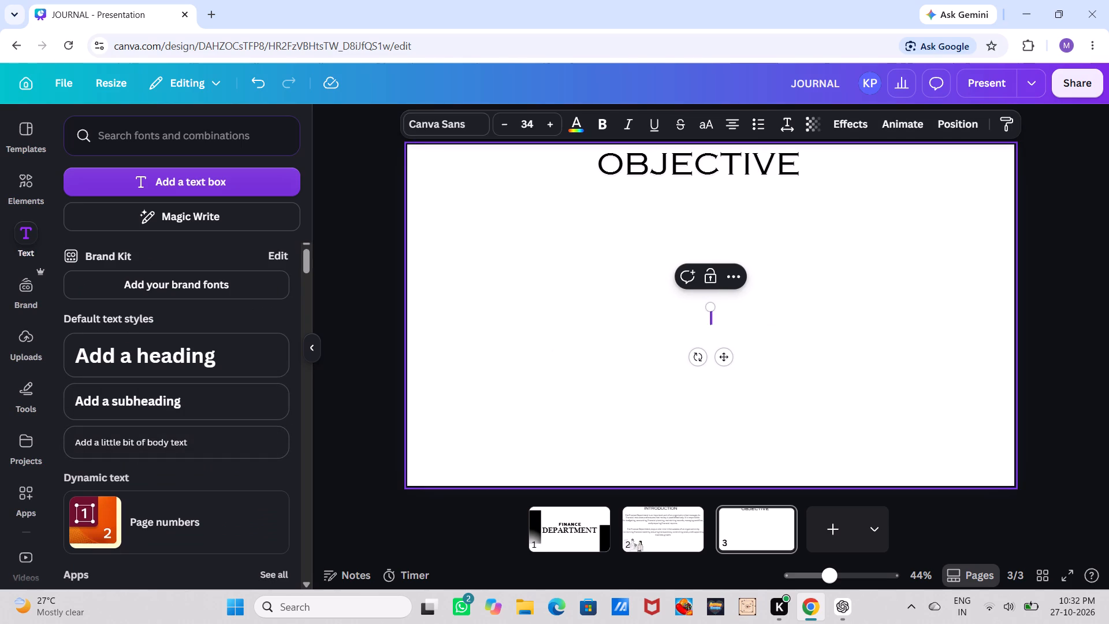
{"action": "key", "text": "ctrl+v"}
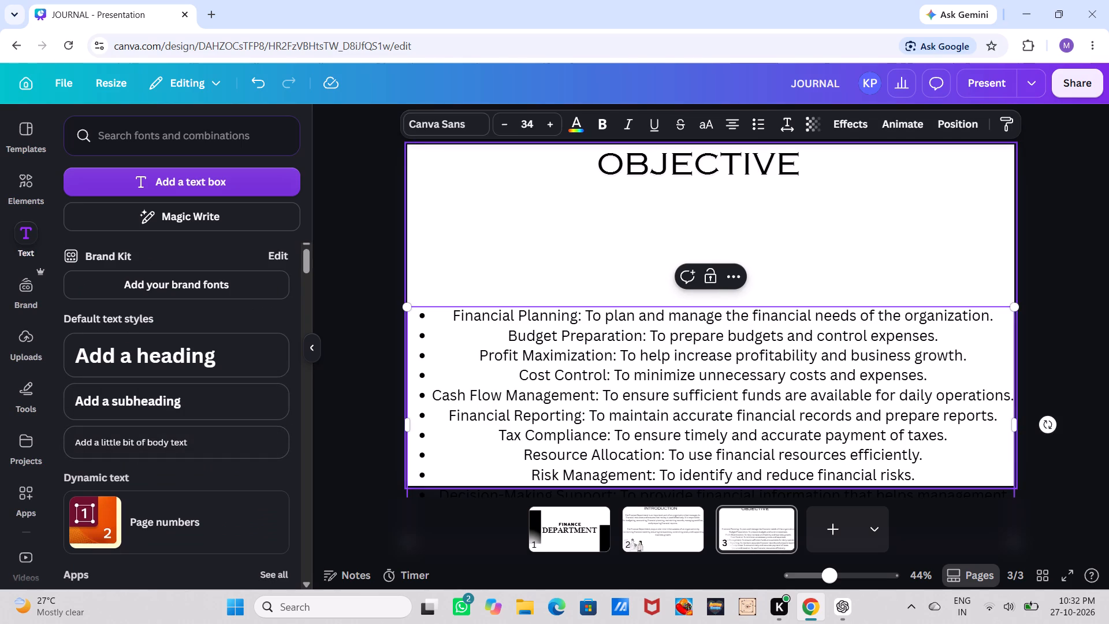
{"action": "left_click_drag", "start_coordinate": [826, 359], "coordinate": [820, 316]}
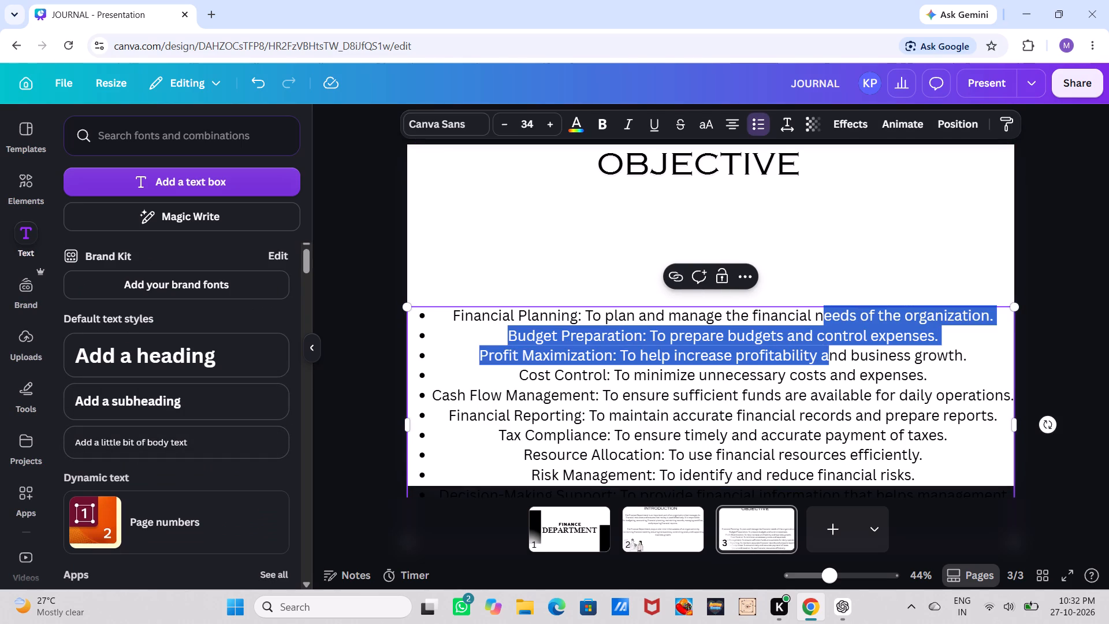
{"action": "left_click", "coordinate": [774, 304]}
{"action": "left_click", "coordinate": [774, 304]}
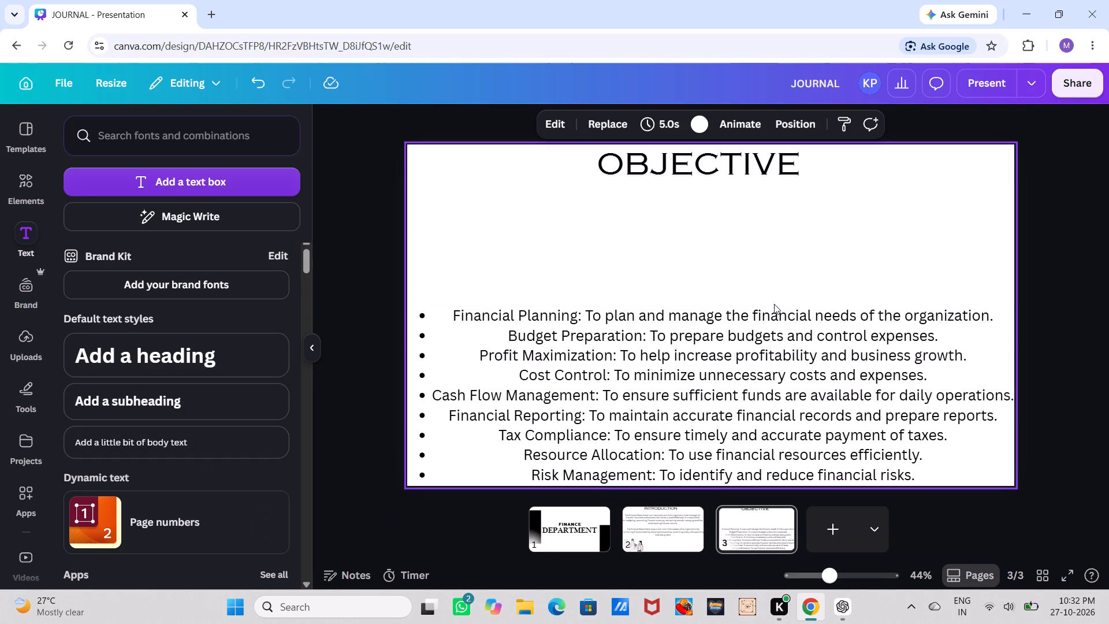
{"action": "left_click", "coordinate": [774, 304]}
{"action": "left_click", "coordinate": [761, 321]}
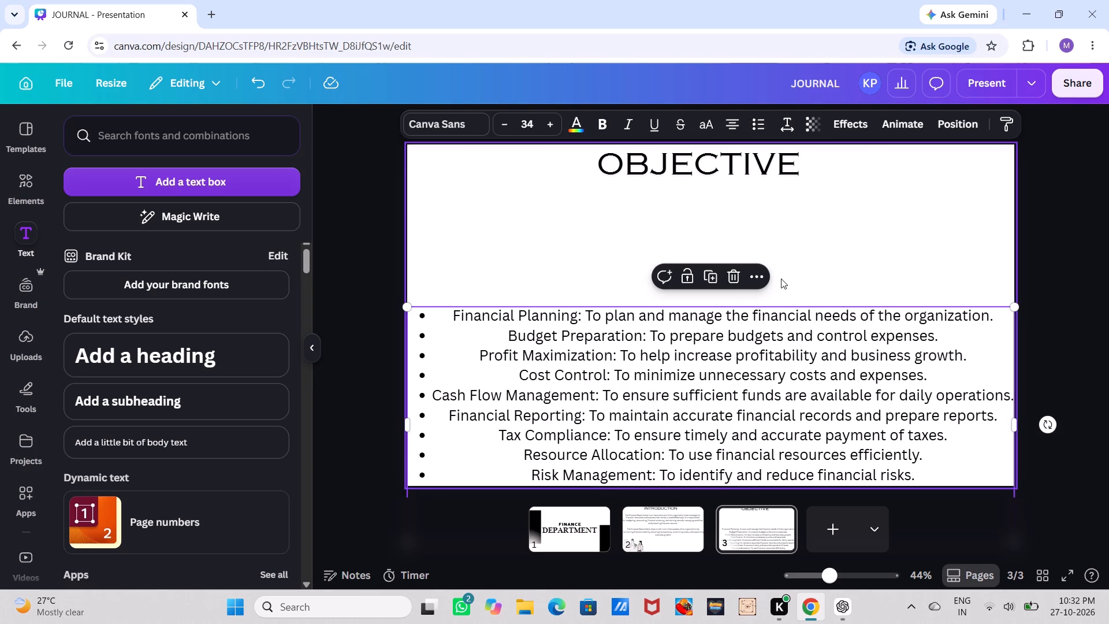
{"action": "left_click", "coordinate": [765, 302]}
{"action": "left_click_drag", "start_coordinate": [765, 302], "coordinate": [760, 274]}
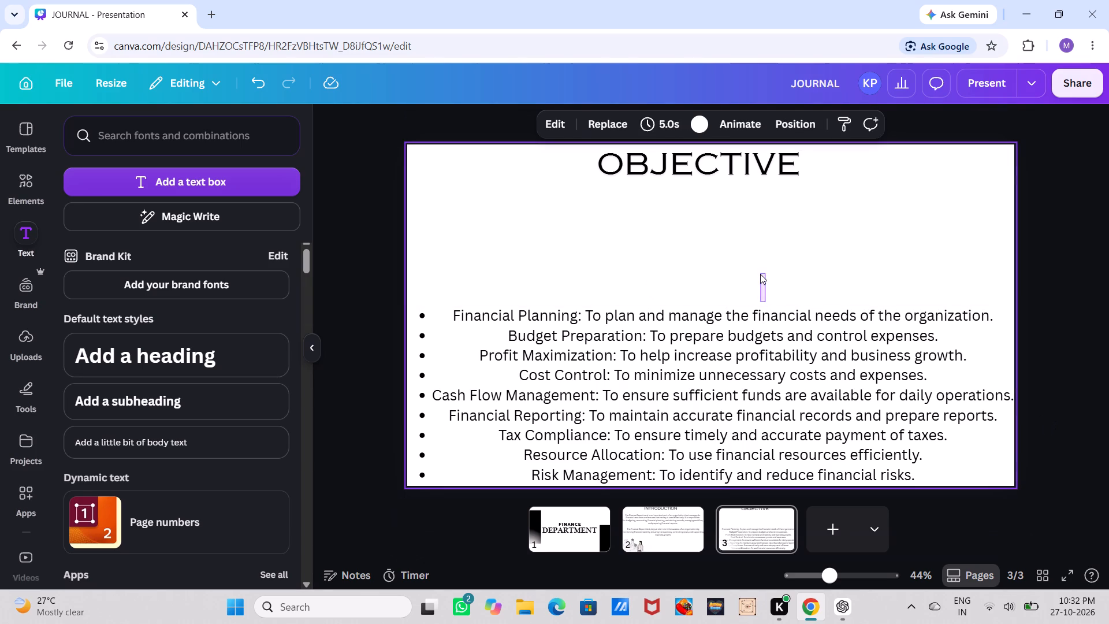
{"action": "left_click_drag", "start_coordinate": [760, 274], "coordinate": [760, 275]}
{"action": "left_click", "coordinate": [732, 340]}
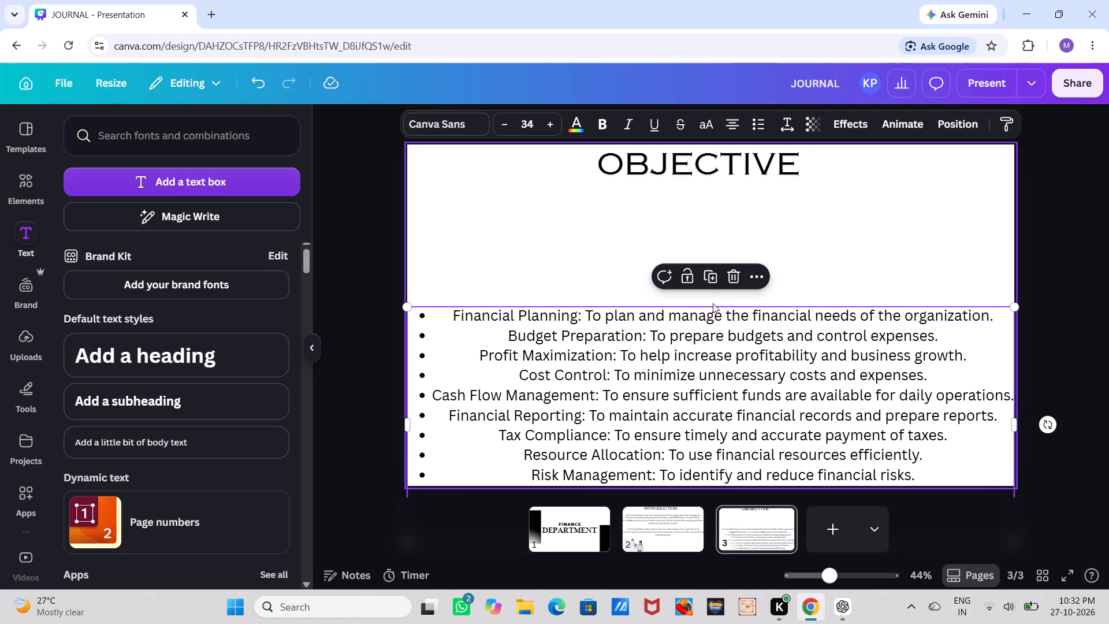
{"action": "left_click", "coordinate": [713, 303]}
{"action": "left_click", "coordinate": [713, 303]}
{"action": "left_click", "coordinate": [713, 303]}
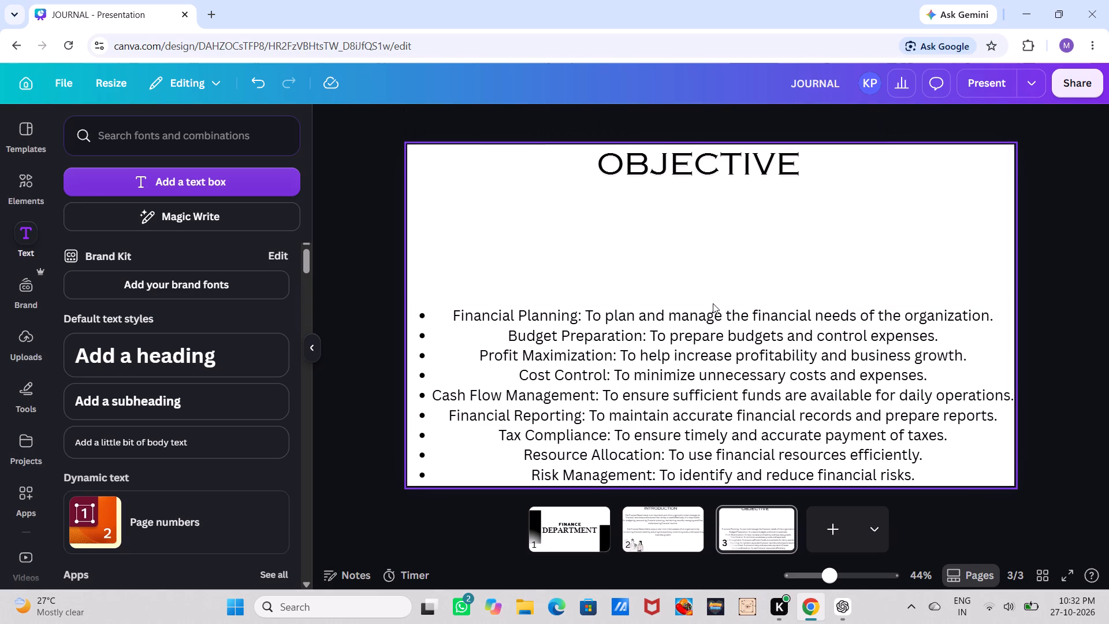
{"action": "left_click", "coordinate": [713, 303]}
Scale the objectives list down proportionally to a font size of about 33.
{"action": "left_click", "coordinate": [704, 333]}
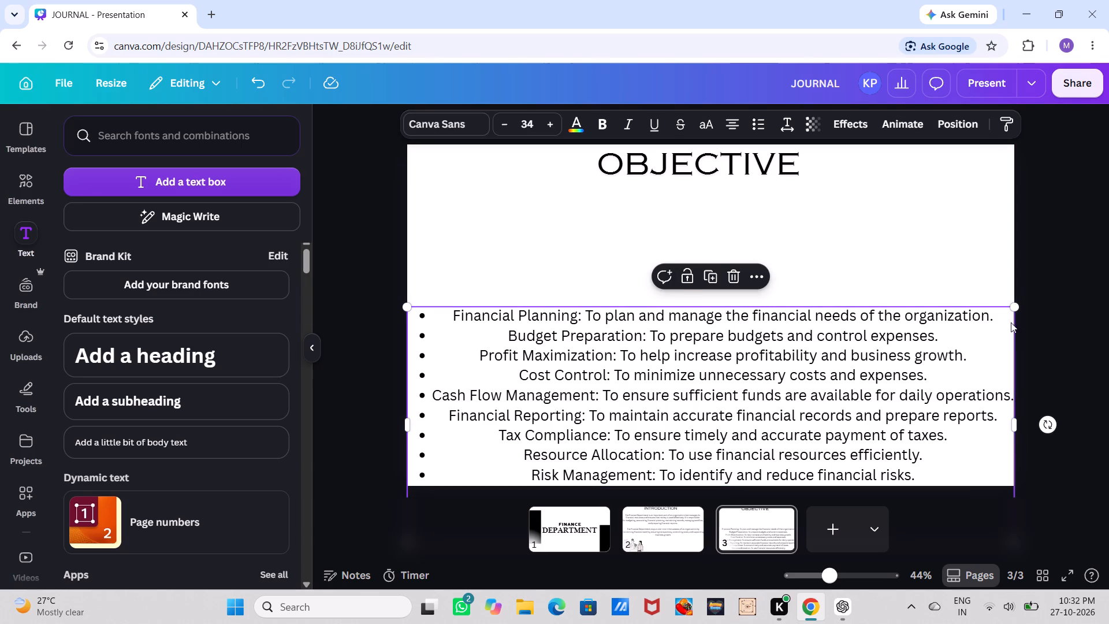
{"action": "left_click_drag", "start_coordinate": [1013, 308], "coordinate": [983, 313]}
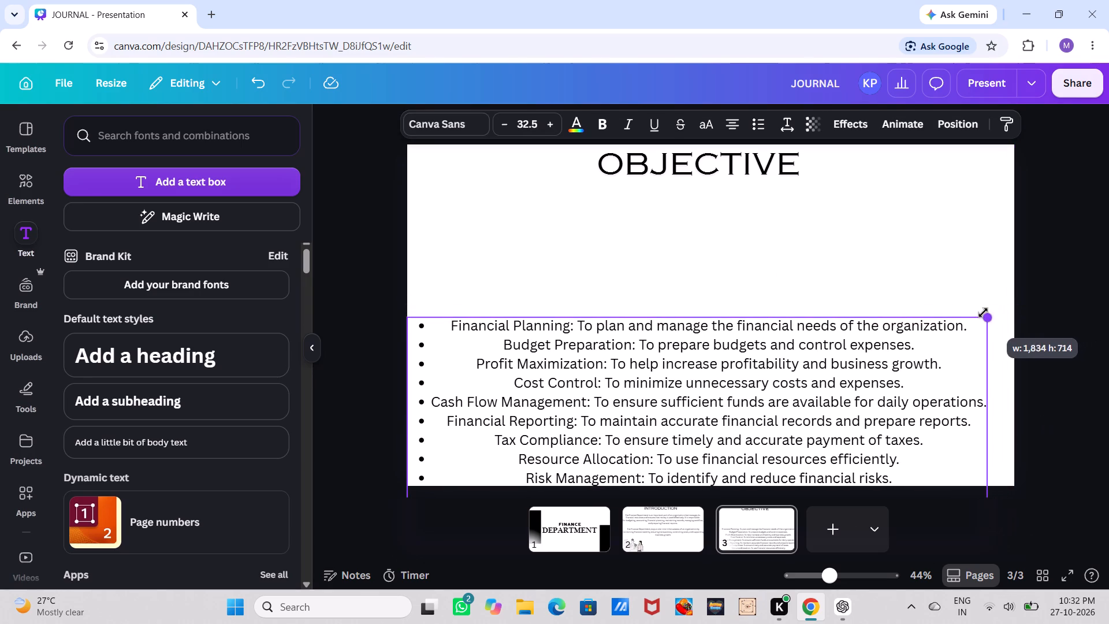
{"action": "left_click_drag", "start_coordinate": [983, 313], "coordinate": [978, 276]}
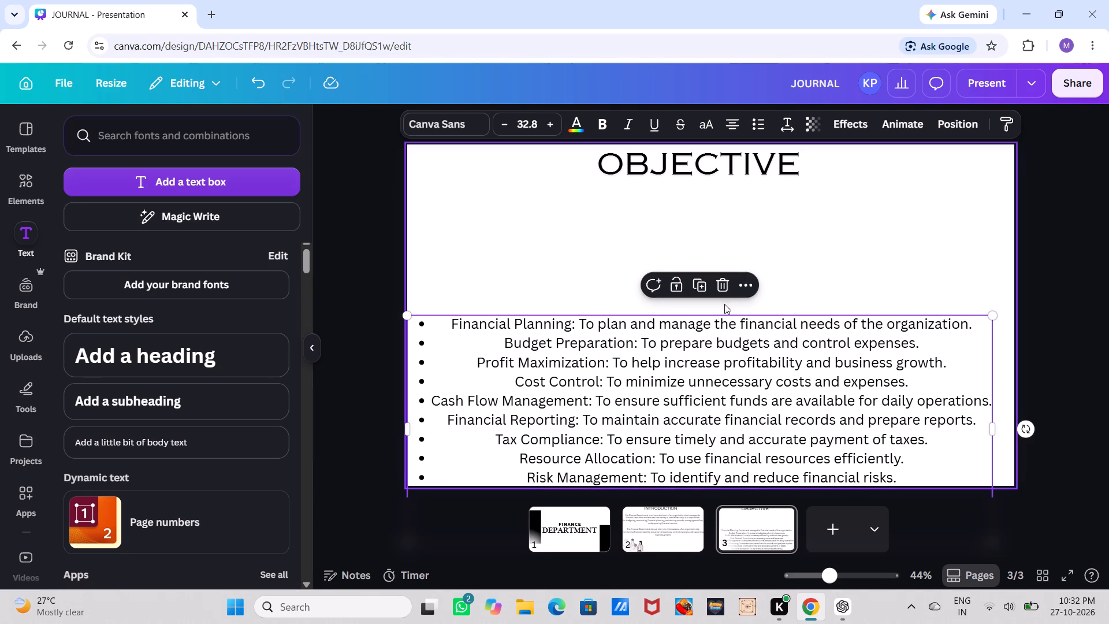
Move the objectives list up so it starts directly beneath the OBJECTIVE heading and fits on the slide, and deselect it.
{"action": "left_click", "coordinate": [725, 313]}
{"action": "left_click_drag", "start_coordinate": [725, 313], "coordinate": [728, 280]}
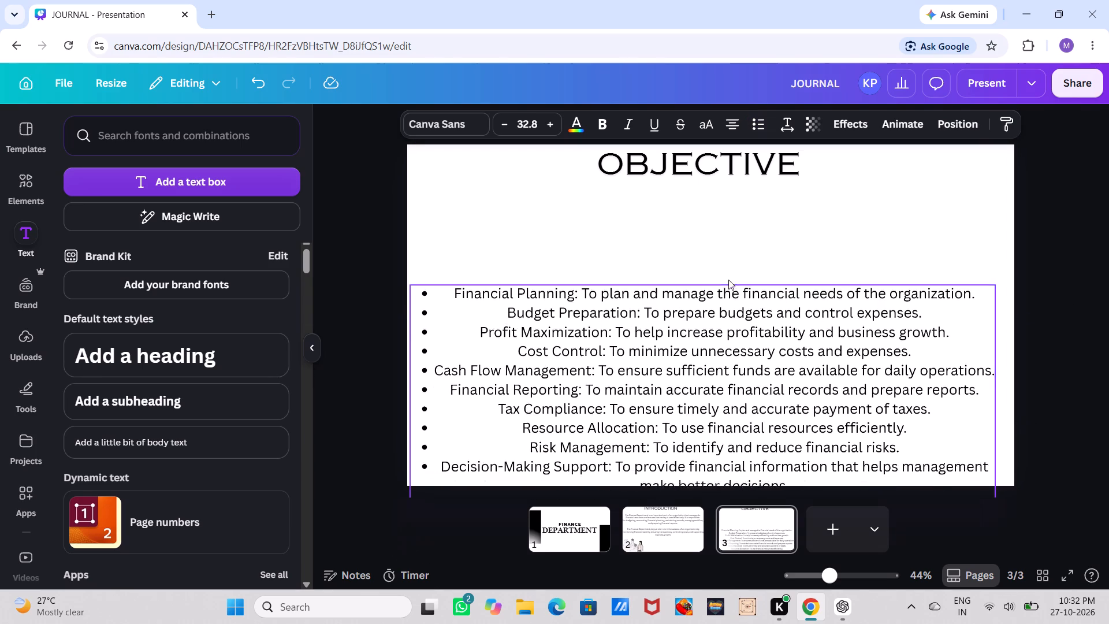
{"action": "left_click_drag", "start_coordinate": [728, 280], "coordinate": [730, 192]}
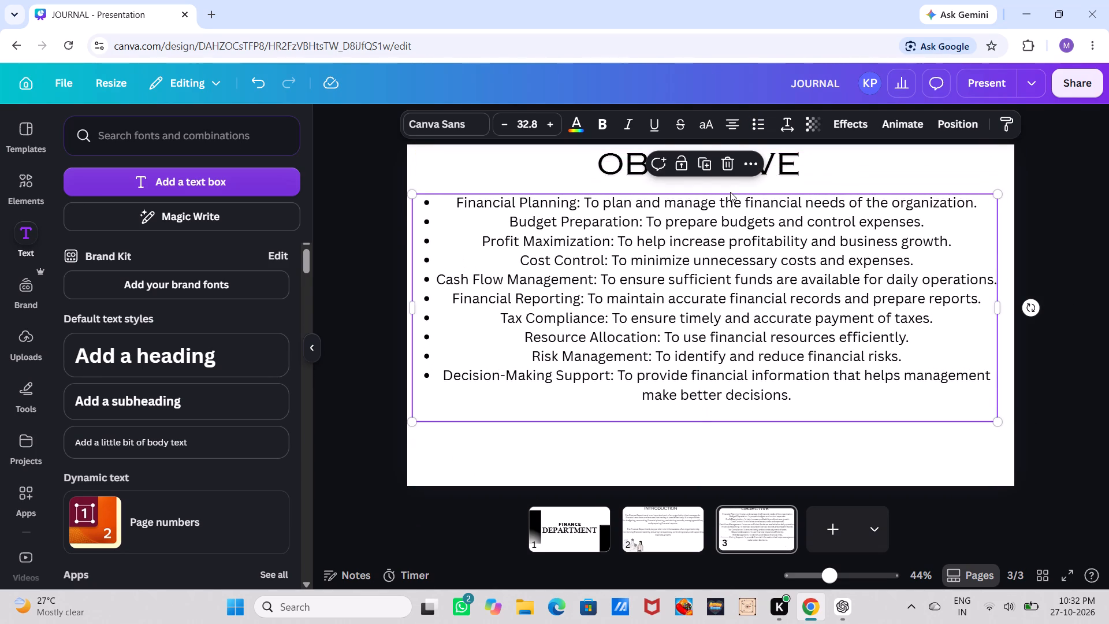
{"action": "left_click_drag", "start_coordinate": [739, 236], "coordinate": [737, 261]}
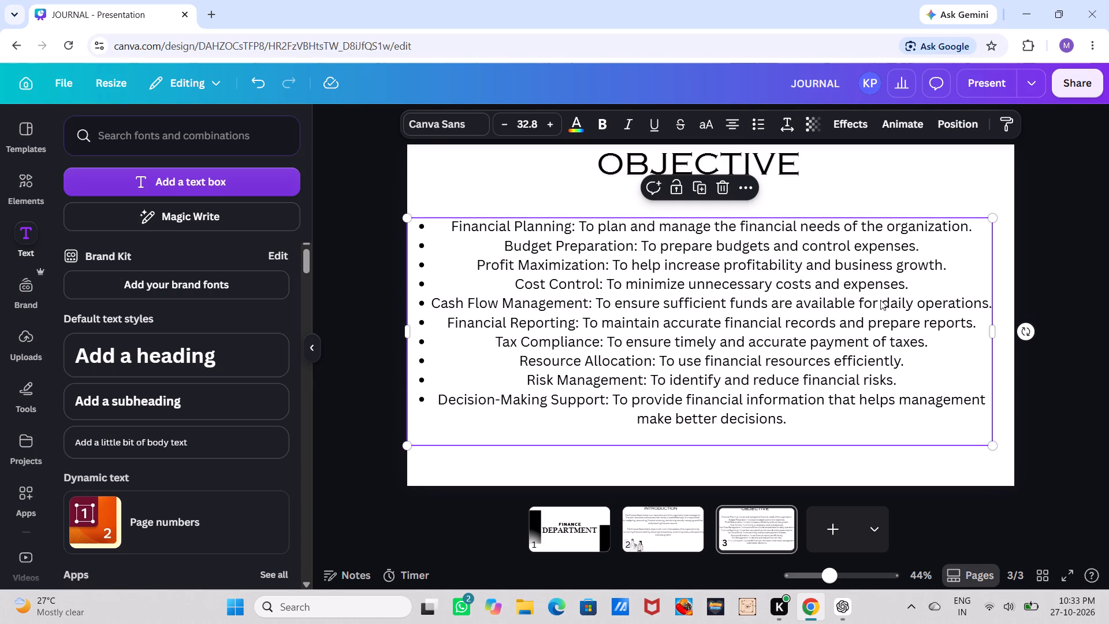
{"action": "left_click_drag", "start_coordinate": [880, 300], "coordinate": [878, 270]}
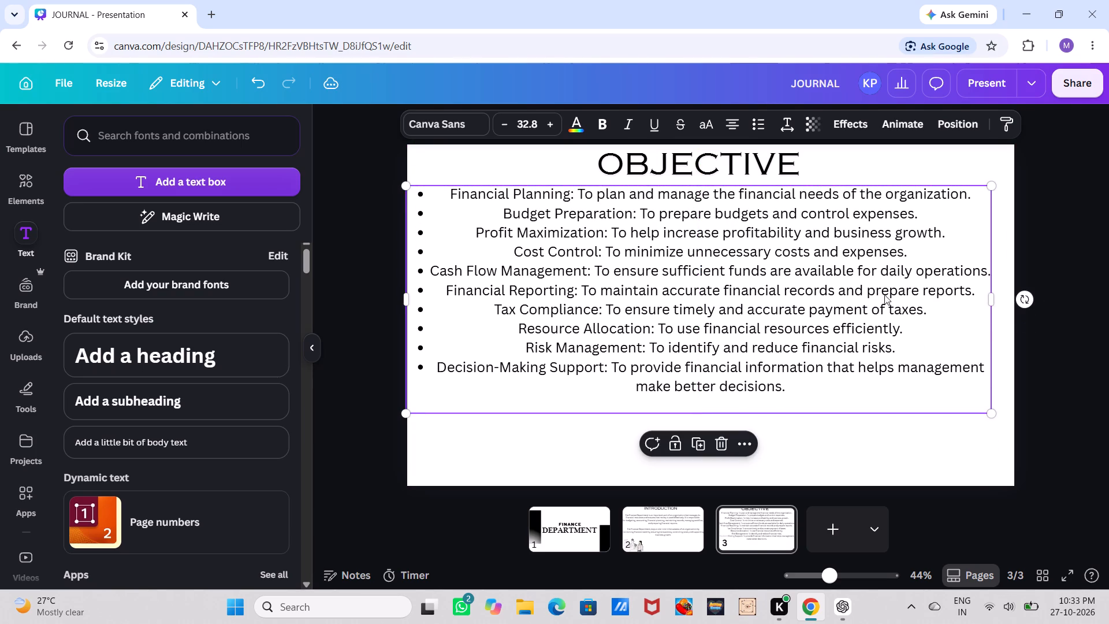
{"action": "left_click", "coordinate": [1061, 413]}
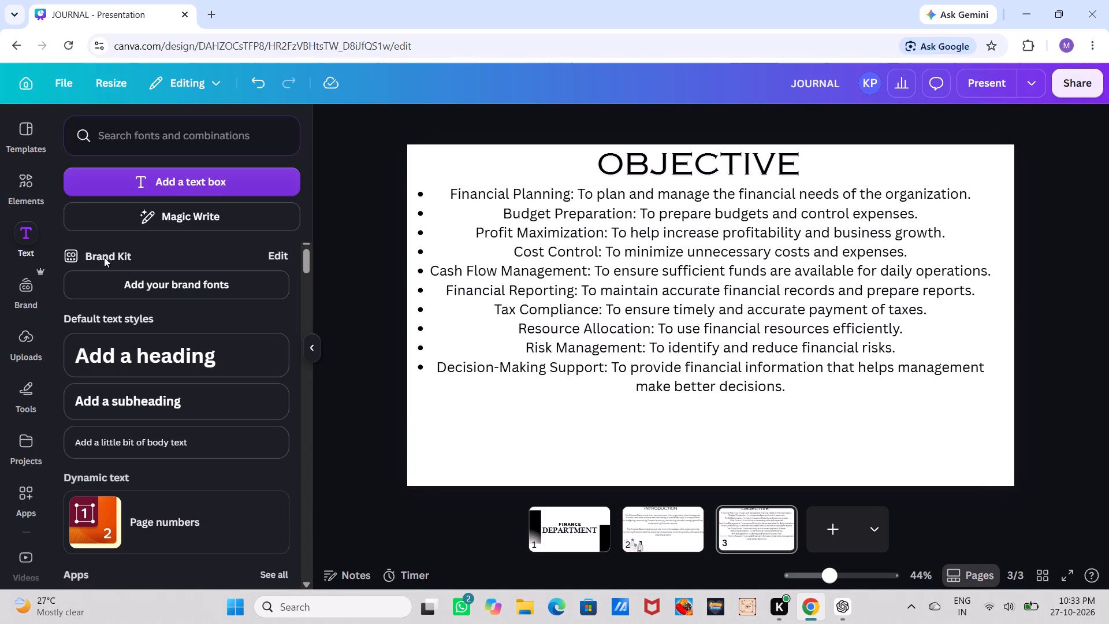
Search the graphics elements for "objective" in place of the earlier introduction search.
{"action": "left_click_drag", "start_coordinate": [44, 143], "coordinate": [32, 200]}
{"action": "left_click", "coordinate": [32, 200]}
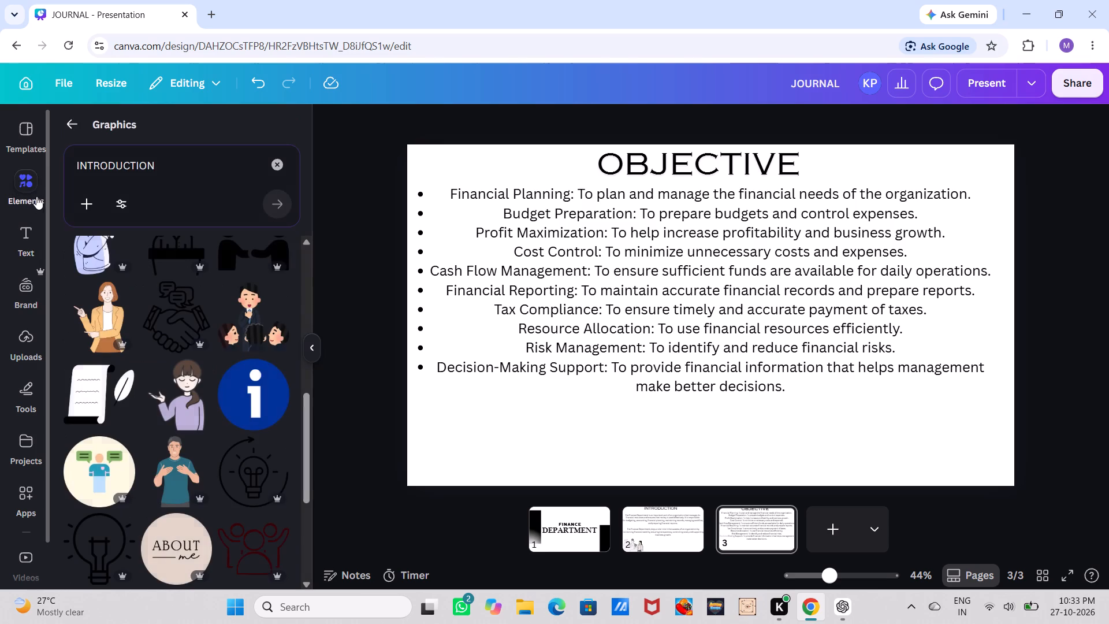
{"action": "left_click", "coordinate": [142, 168]}
{"action": "key", "text": "Right"}
{"action": "key", "text": "Right"}
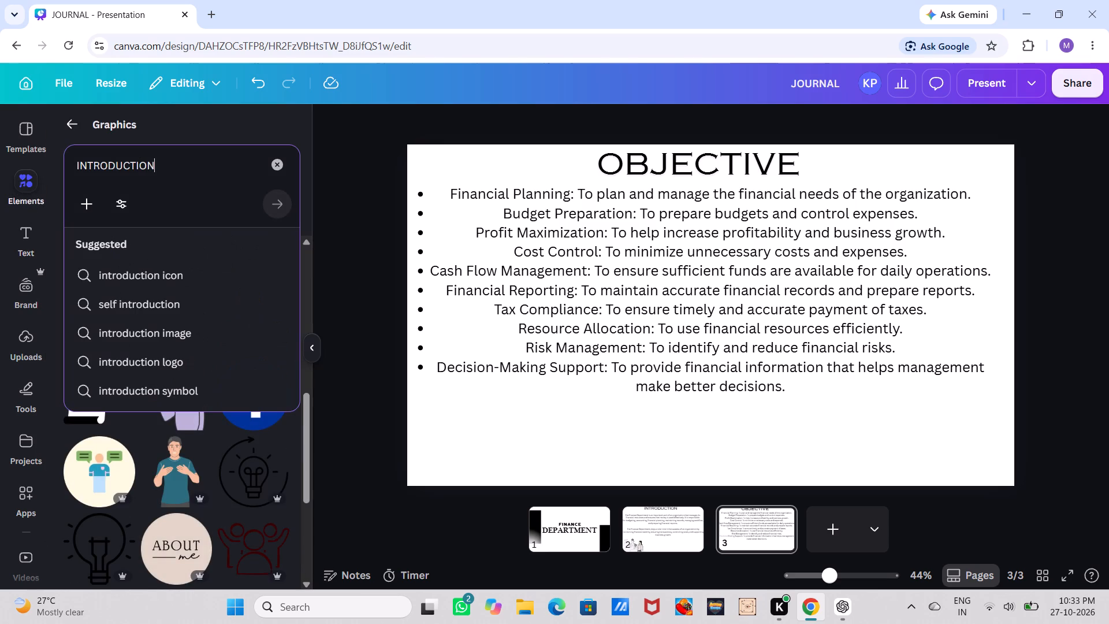
{"action": "key", "text": "Right"}
{"action": "key", "text": "Right"}
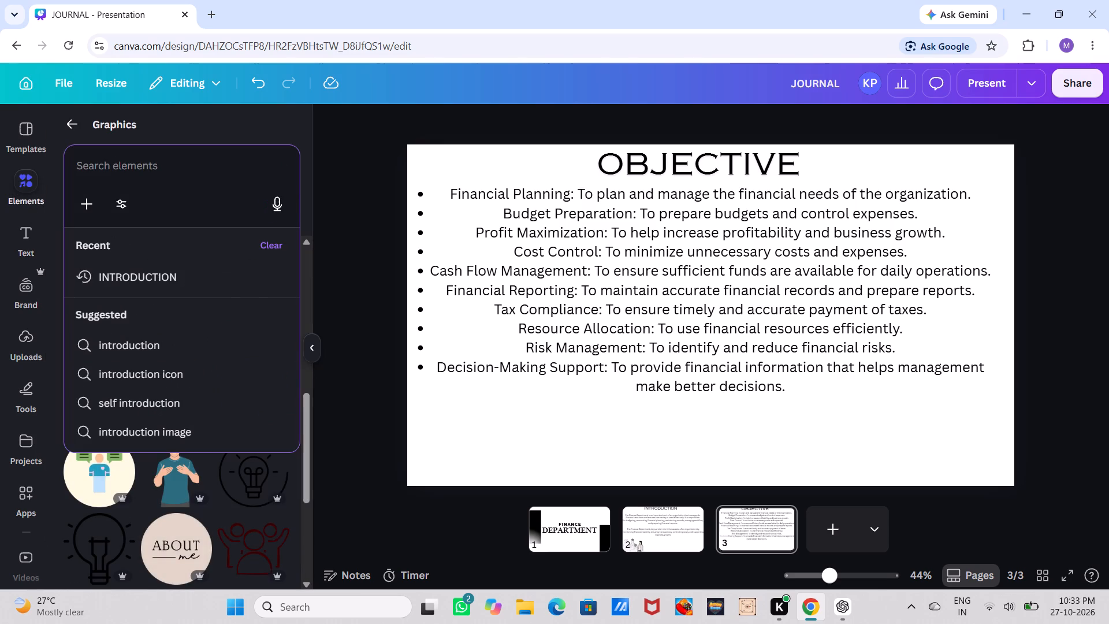
{"action": "type", "text": "obe"}
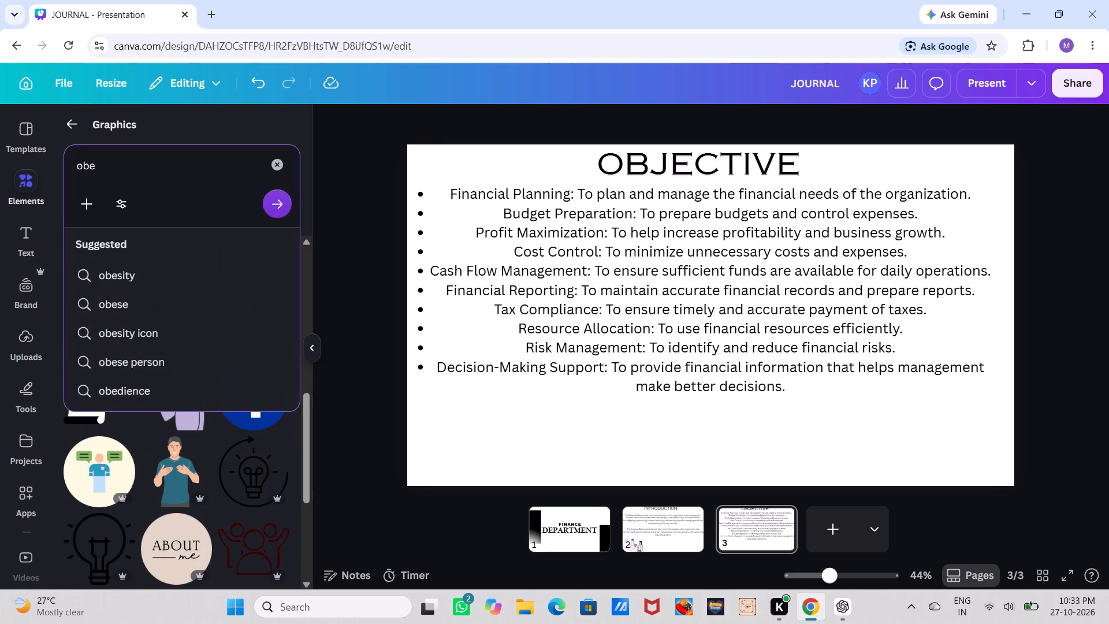
{"action": "key", "text": "BackSpace"}
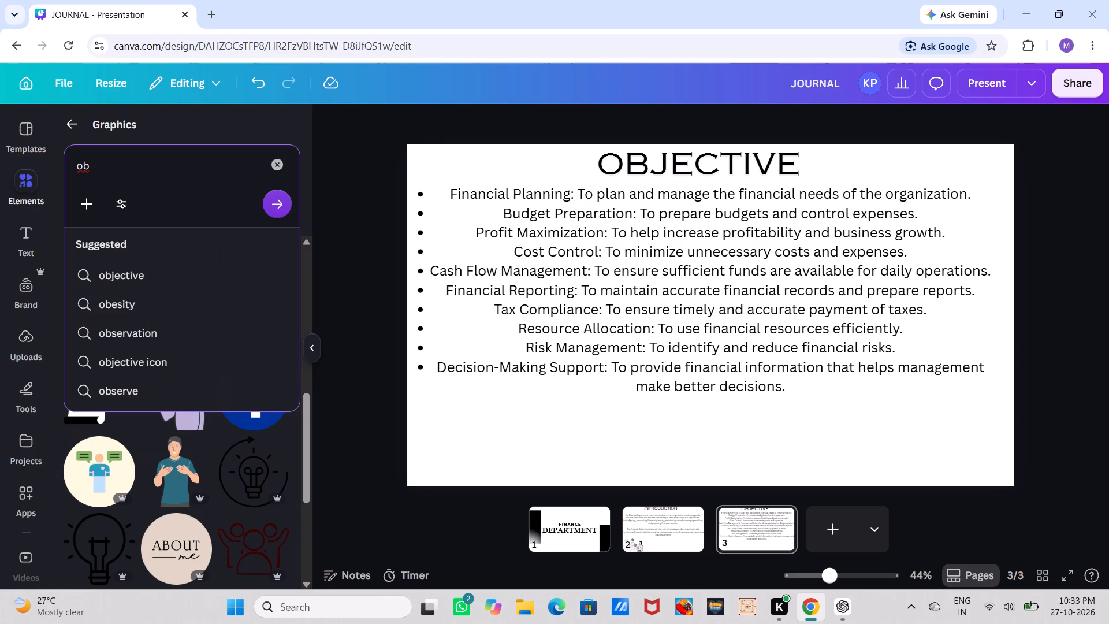
{"action": "left_click", "coordinate": [148, 271]}
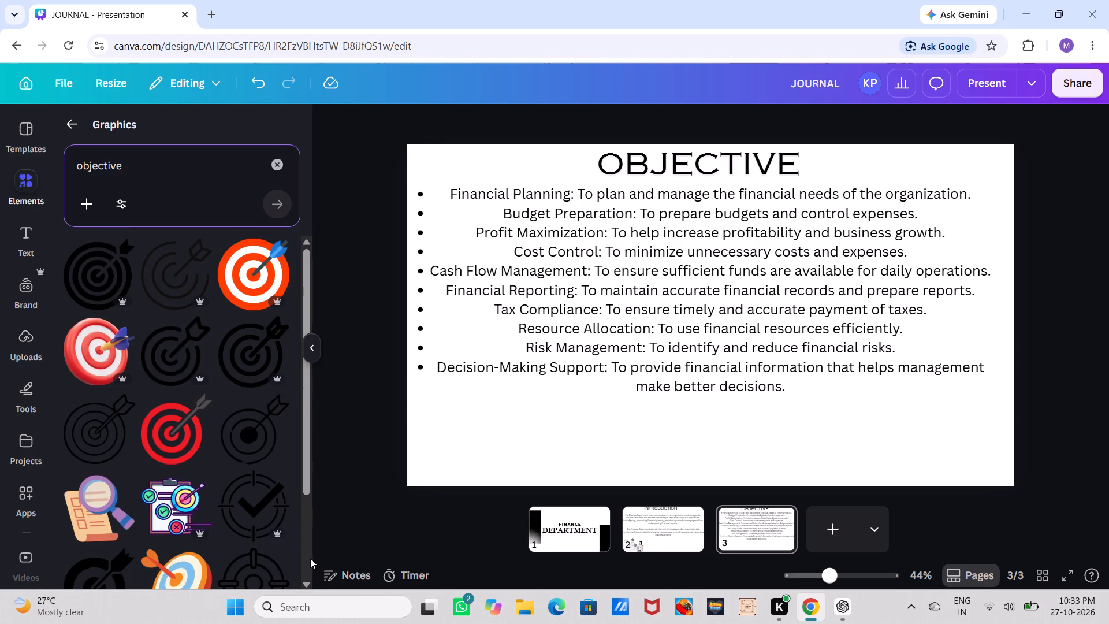
Insert the black graphic of a person climbing stairs towards a flag from the objective results onto the OBJECTIVE slide.
{"action": "triple_click", "coordinate": [304, 582]}
{"action": "triple_click", "coordinate": [304, 582]}
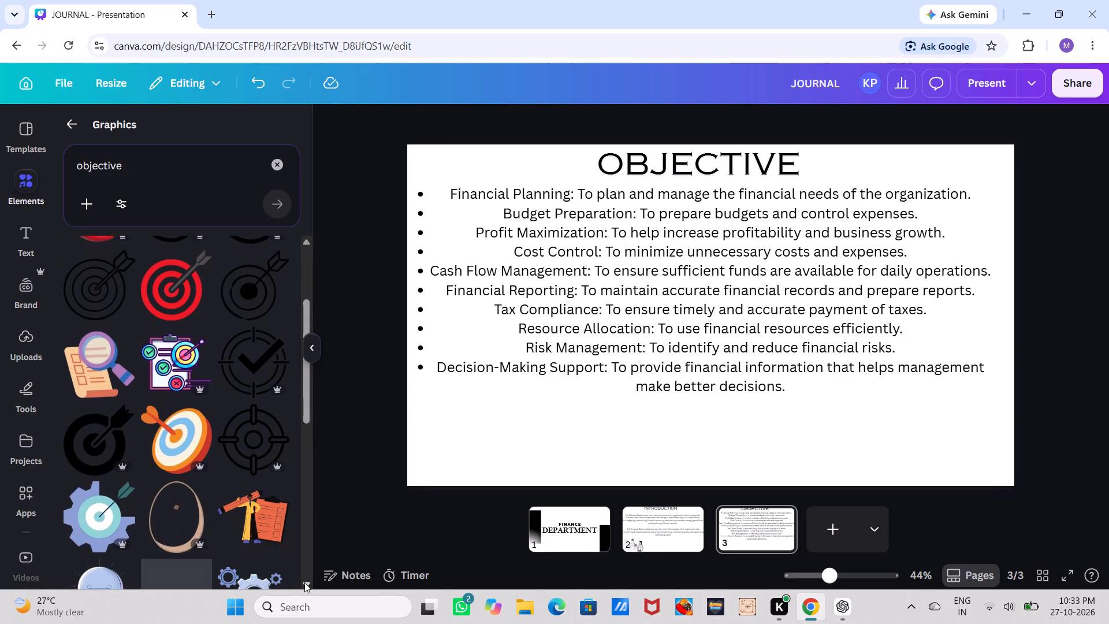
{"action": "triple_click", "coordinate": [304, 582]}
{"action": "double_click", "coordinate": [304, 582]}
{"action": "triple_click", "coordinate": [304, 582]}
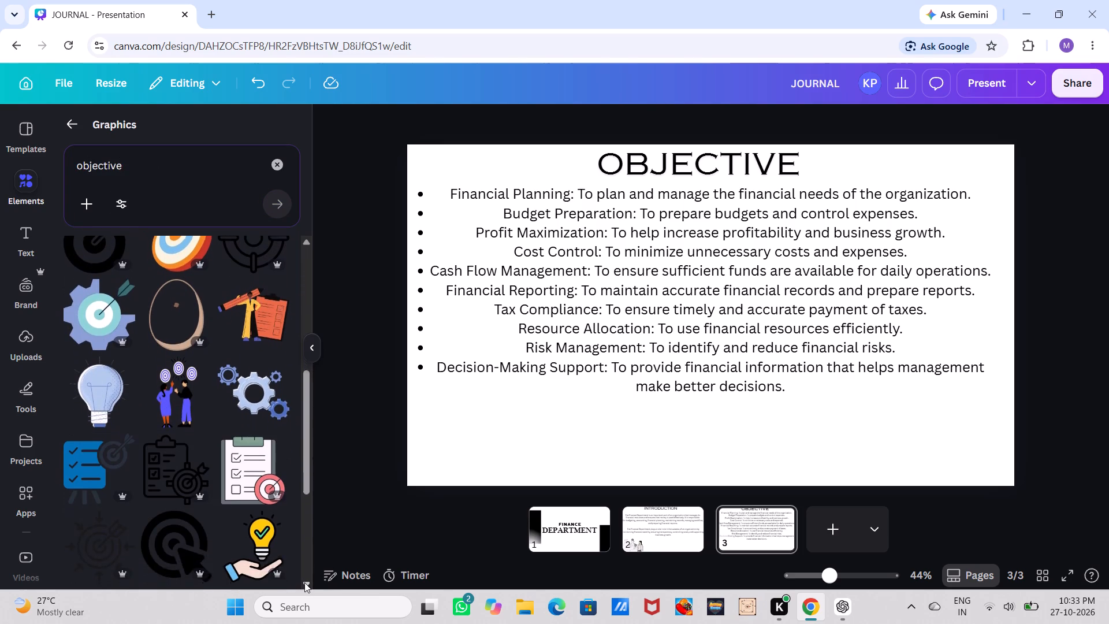
{"action": "triple_click", "coordinate": [304, 582]}
{"action": "double_click", "coordinate": [304, 582]}
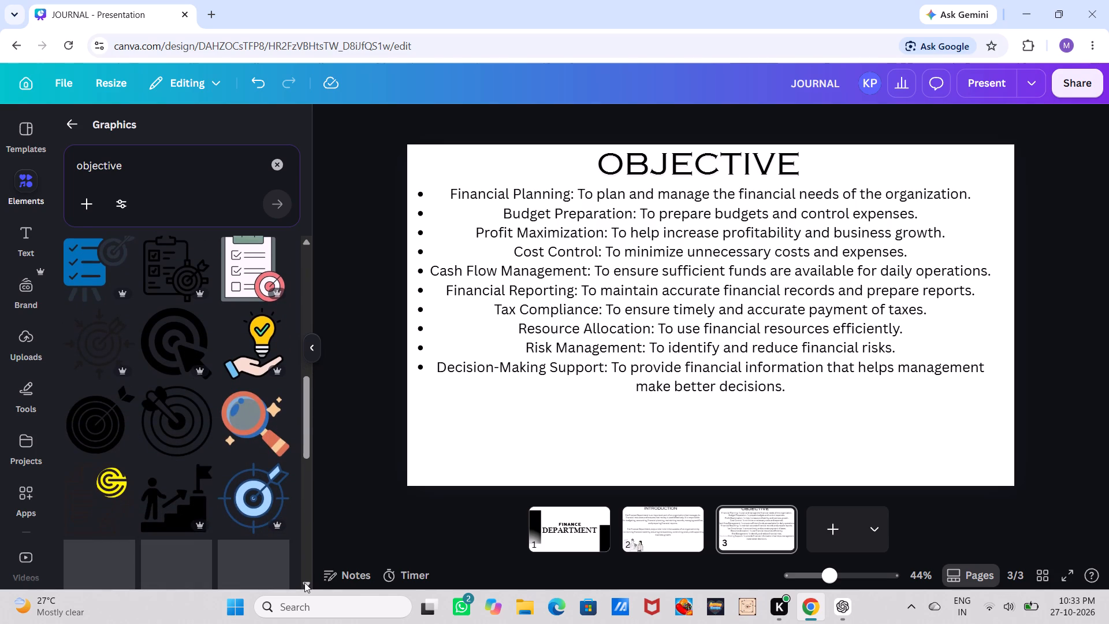
{"action": "triple_click", "coordinate": [304, 582]}
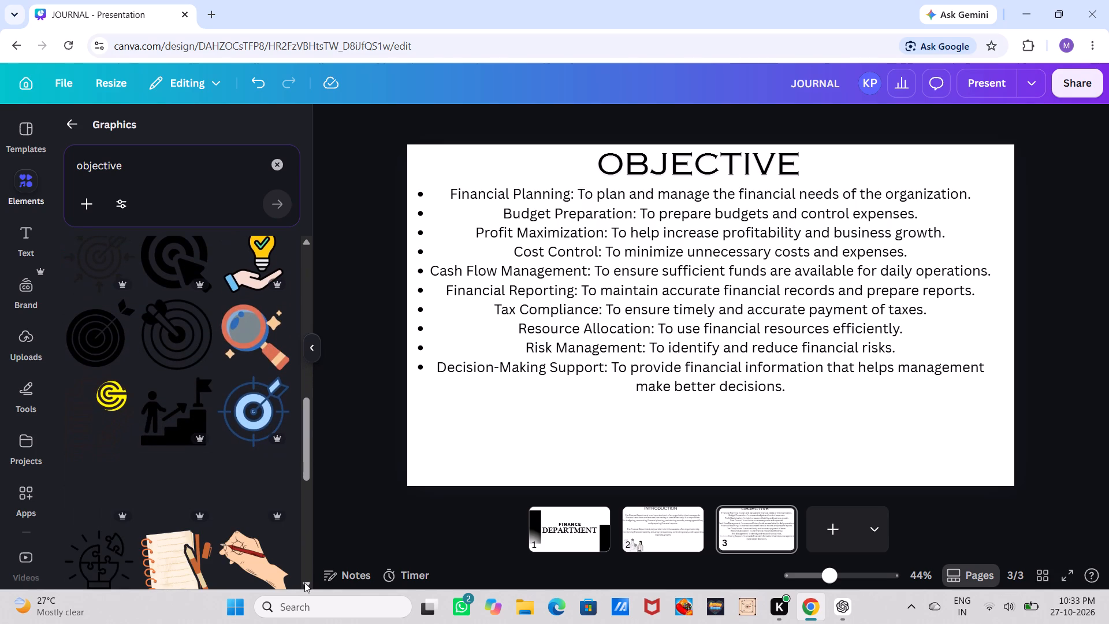
{"action": "left_click", "coordinate": [185, 435]}
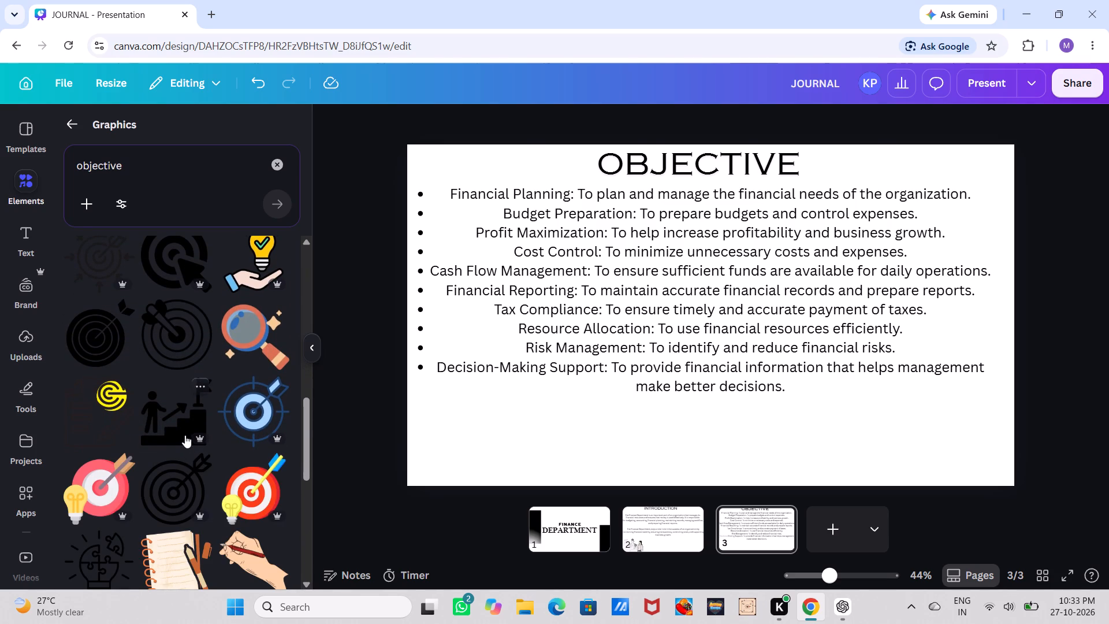
Shrink the stair-climbing graphic and place it at the slide's bottom edge, beneath the left part of the objectives list, and deselect it.
{"action": "left_click_drag", "start_coordinate": [706, 355], "coordinate": [579, 448]}
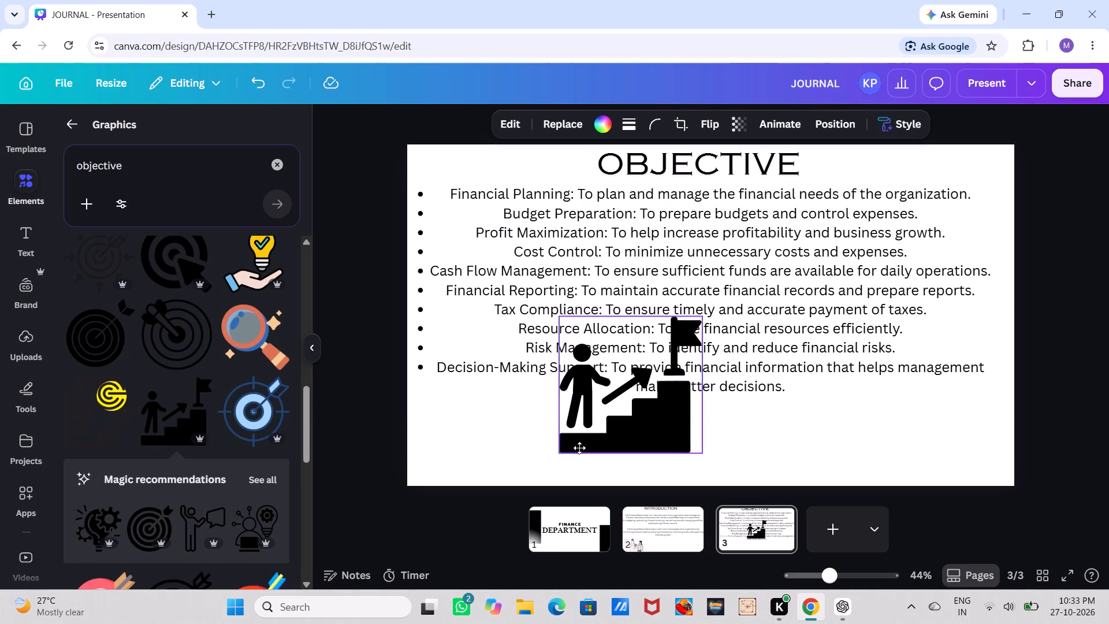
{"action": "left_click_drag", "start_coordinate": [579, 448], "coordinate": [521, 473]}
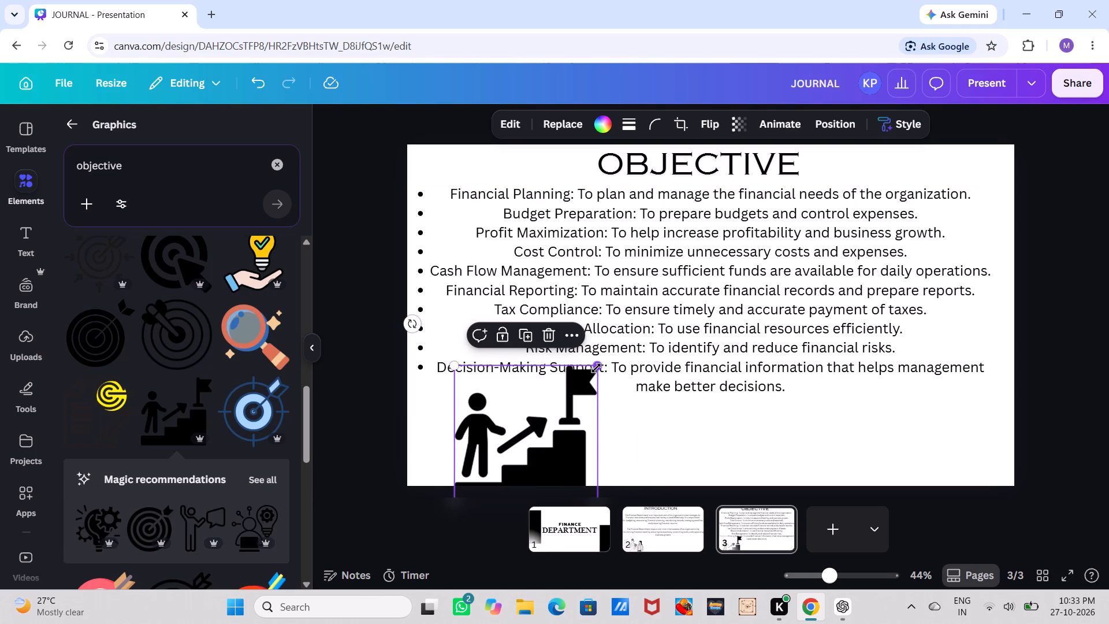
{"action": "left_click_drag", "start_coordinate": [595, 366], "coordinate": [568, 402]}
{"action": "left_click_drag", "start_coordinate": [548, 419], "coordinate": [546, 403]}
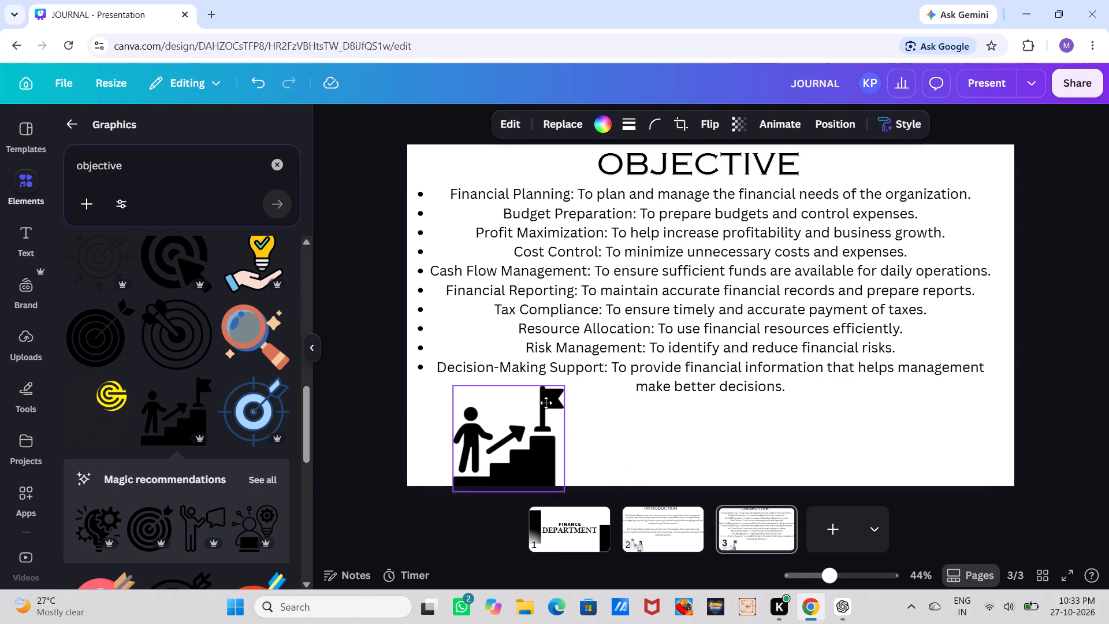
{"action": "left_click_drag", "start_coordinate": [546, 403], "coordinate": [546, 402]}
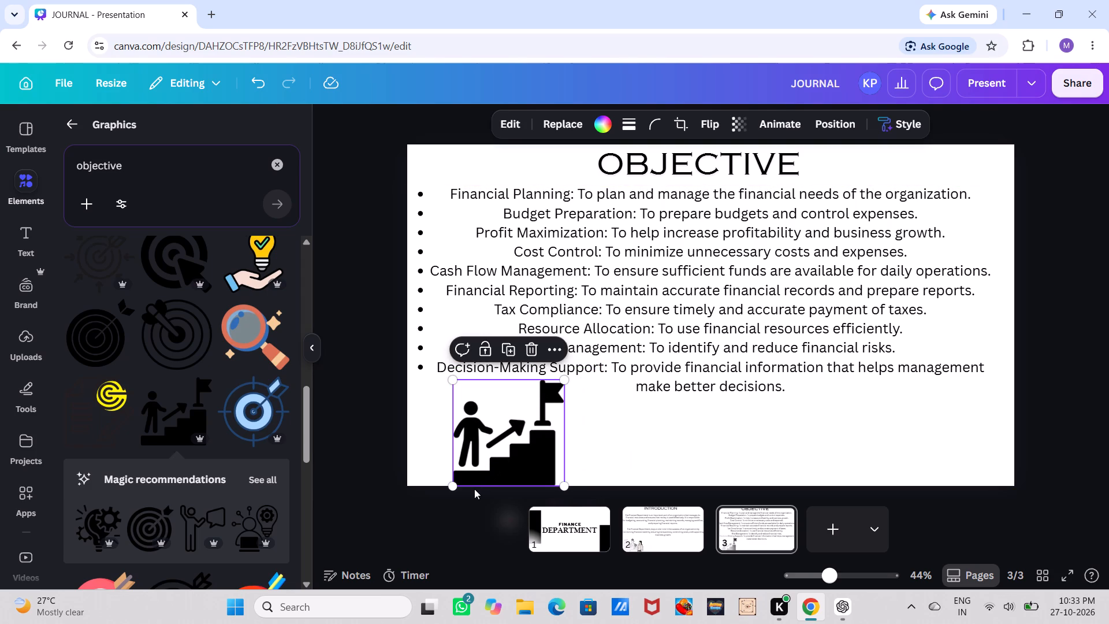
{"action": "left_click", "coordinate": [415, 507]}
{"action": "left_click", "coordinate": [365, 460]}
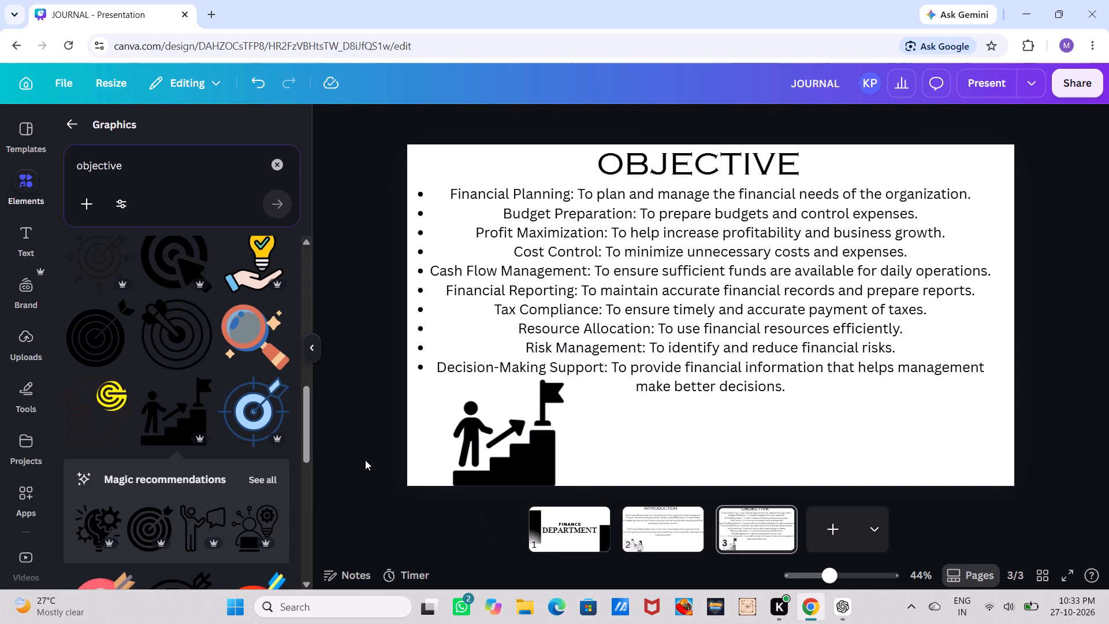
Add a fourth page and insert the yellow COMING SOON text style on it.
{"action": "left_click", "coordinate": [823, 532]}
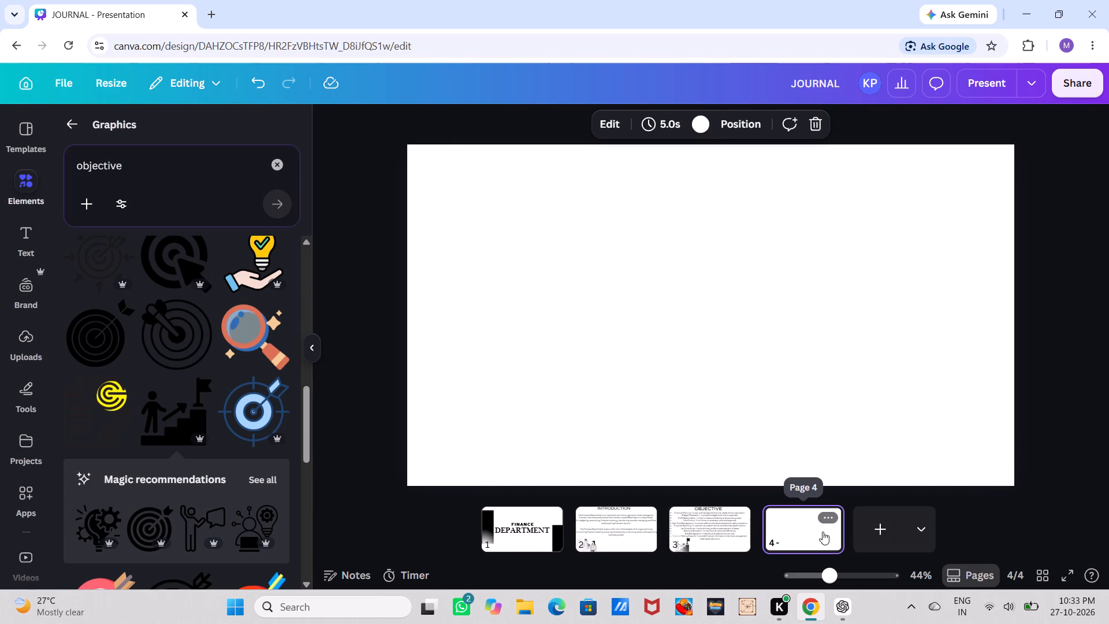
{"action": "left_click", "coordinate": [23, 237]}
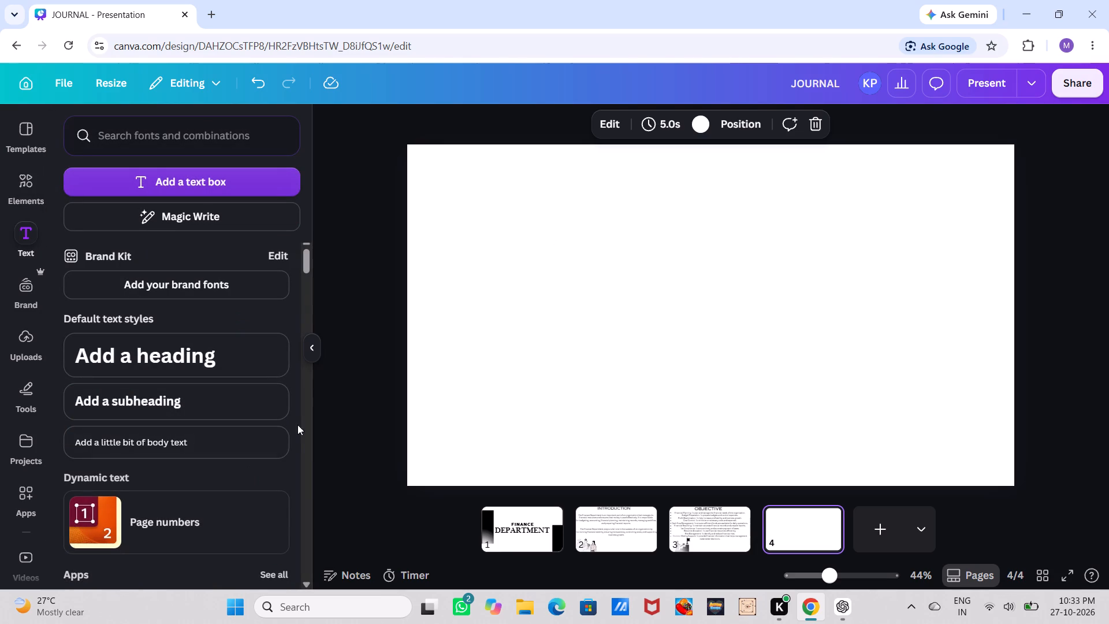
{"action": "left_click_drag", "start_coordinate": [306, 265], "coordinate": [299, 340]}
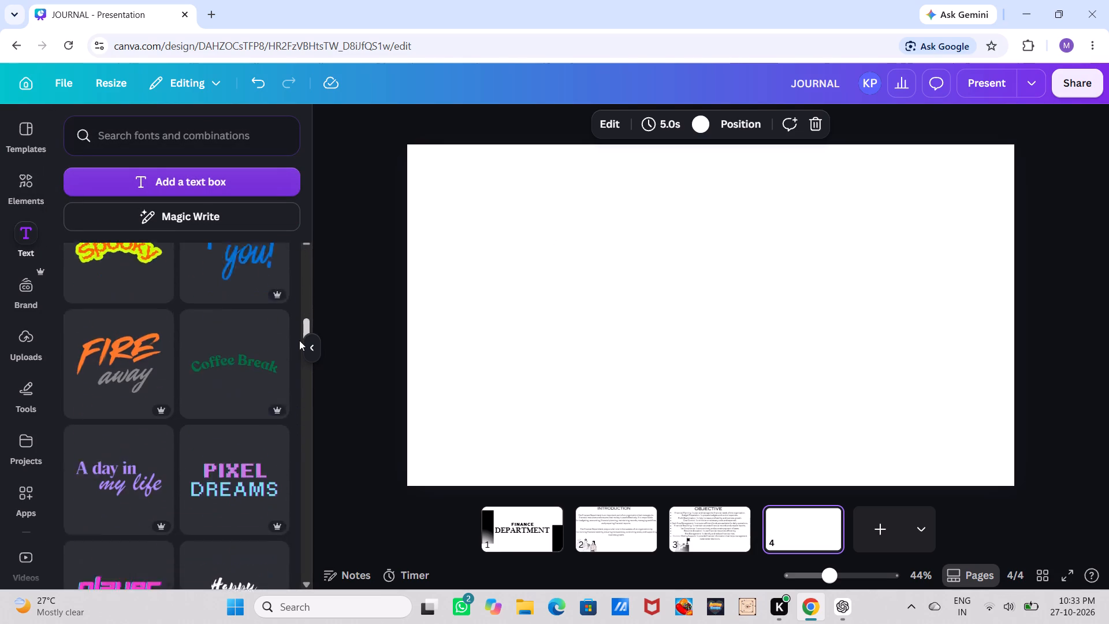
{"action": "left_click_drag", "start_coordinate": [299, 340], "coordinate": [304, 299]}
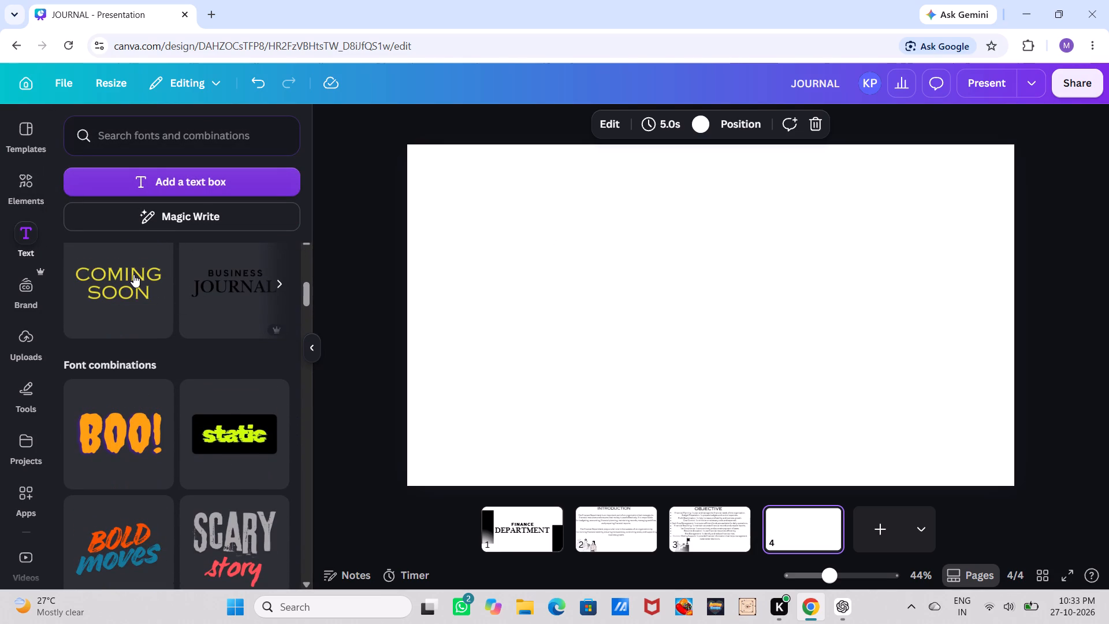
{"action": "left_click", "coordinate": [133, 274]}
Replace the COMING SOON text with the heading FUNCTION.
{"action": "double_click", "coordinate": [591, 303]}
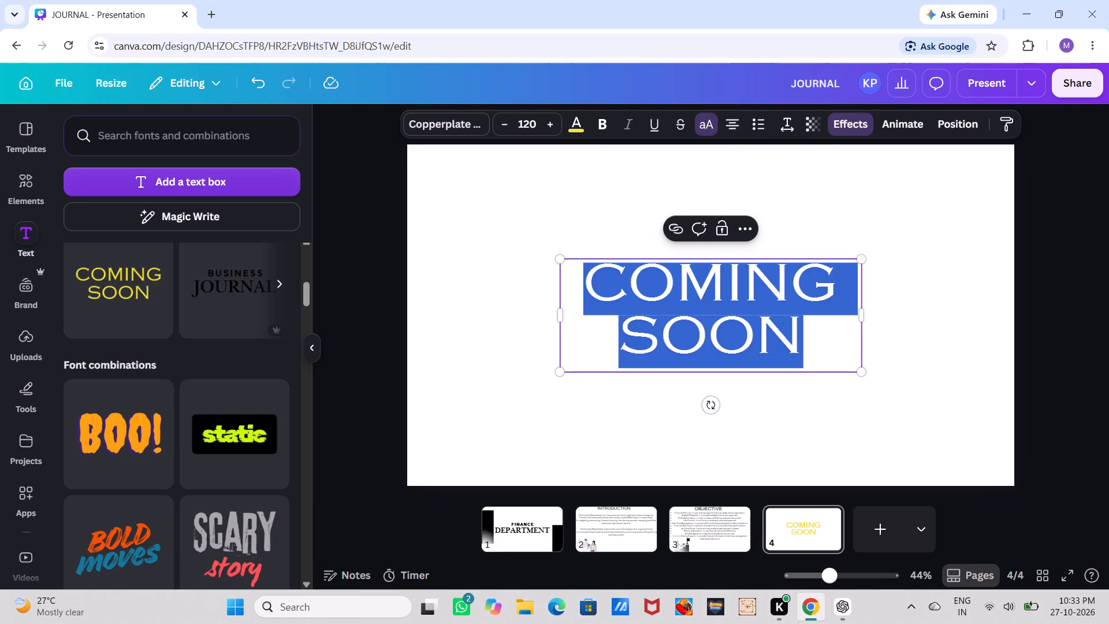
{"action": "key", "text": "Delete"}
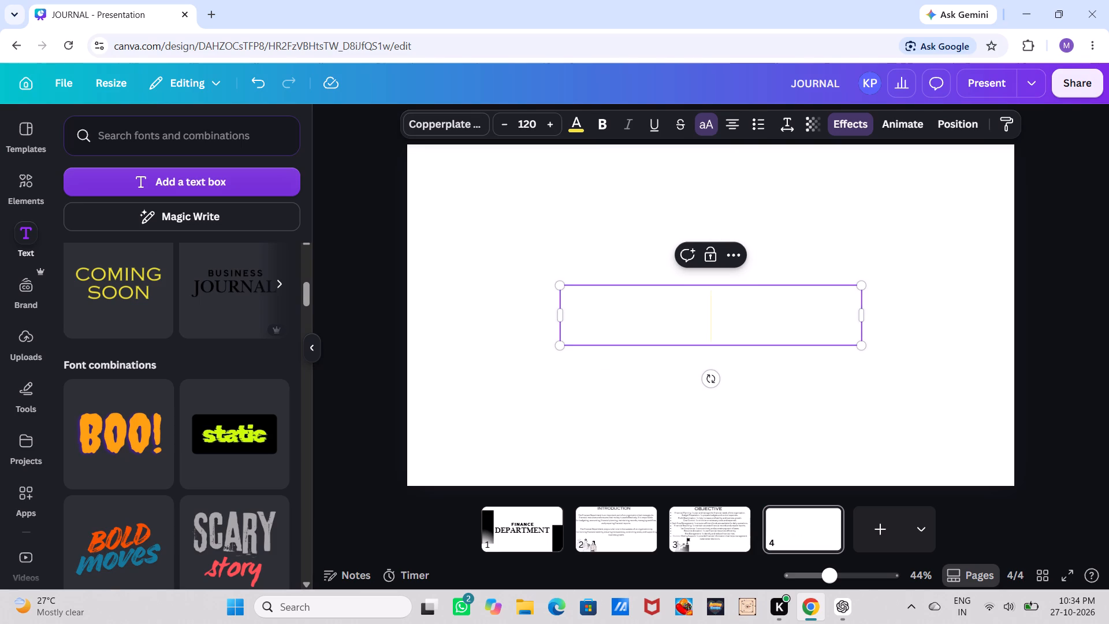
{"action": "key", "text": "shift+f"}
{"action": "key", "text": "shift+u"}
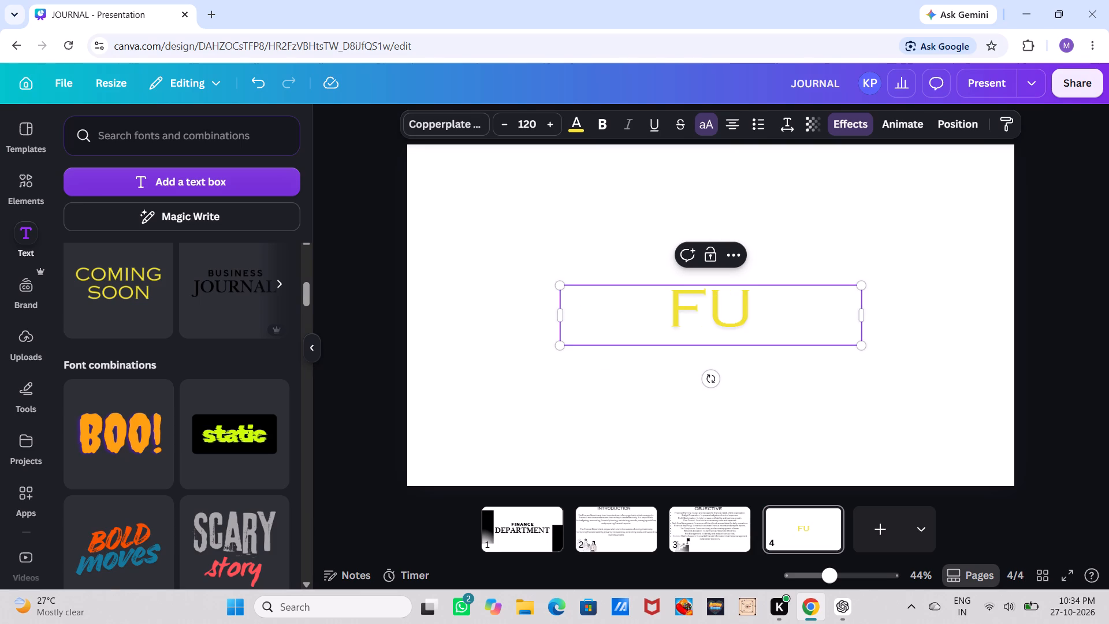
{"action": "key", "text": "n"}
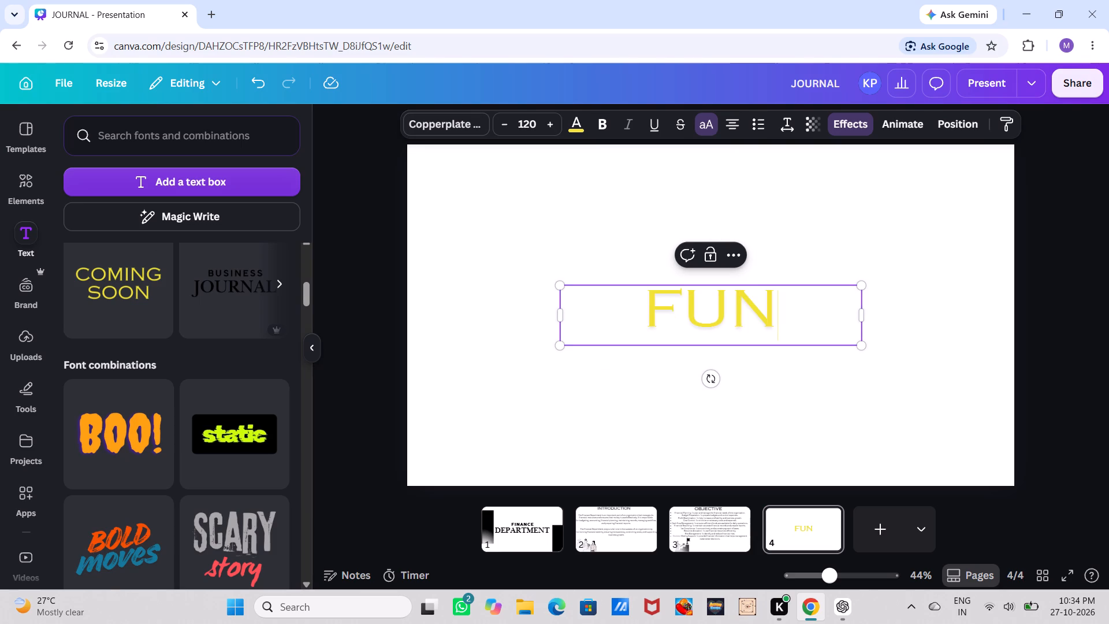
{"action": "key", "text": "c"}
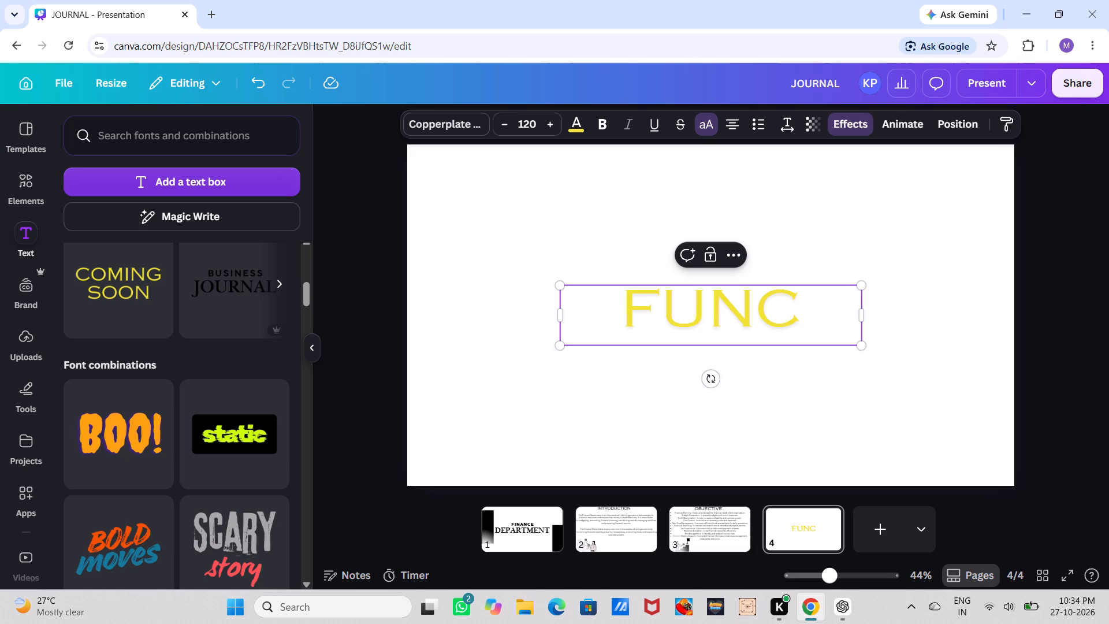
{"action": "type", "text": "TIO"}
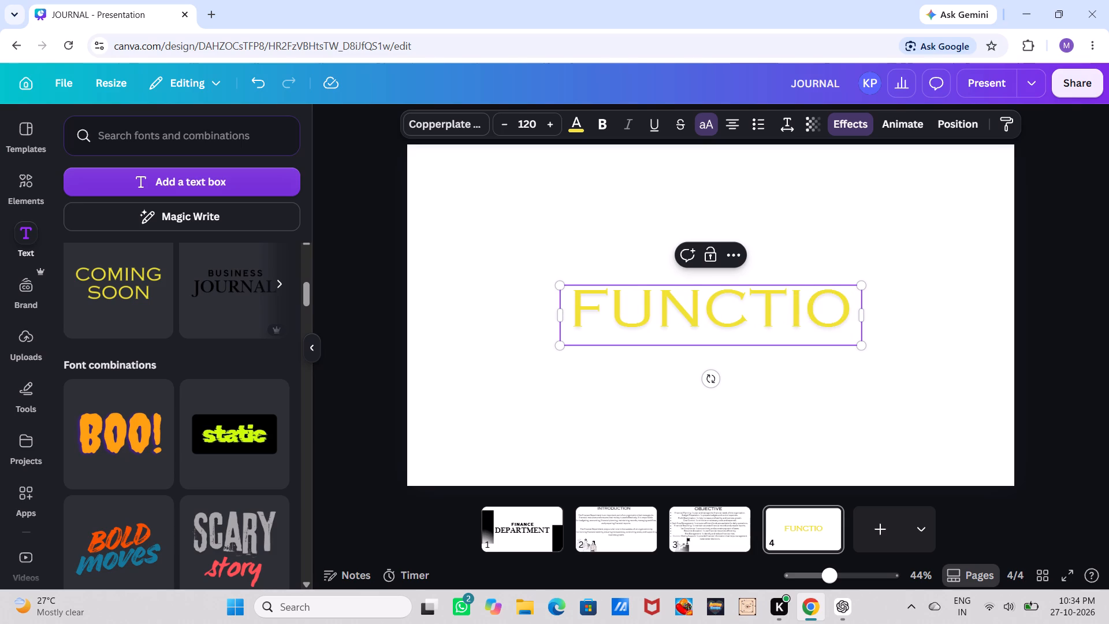
{"action": "key", "text": "n"}
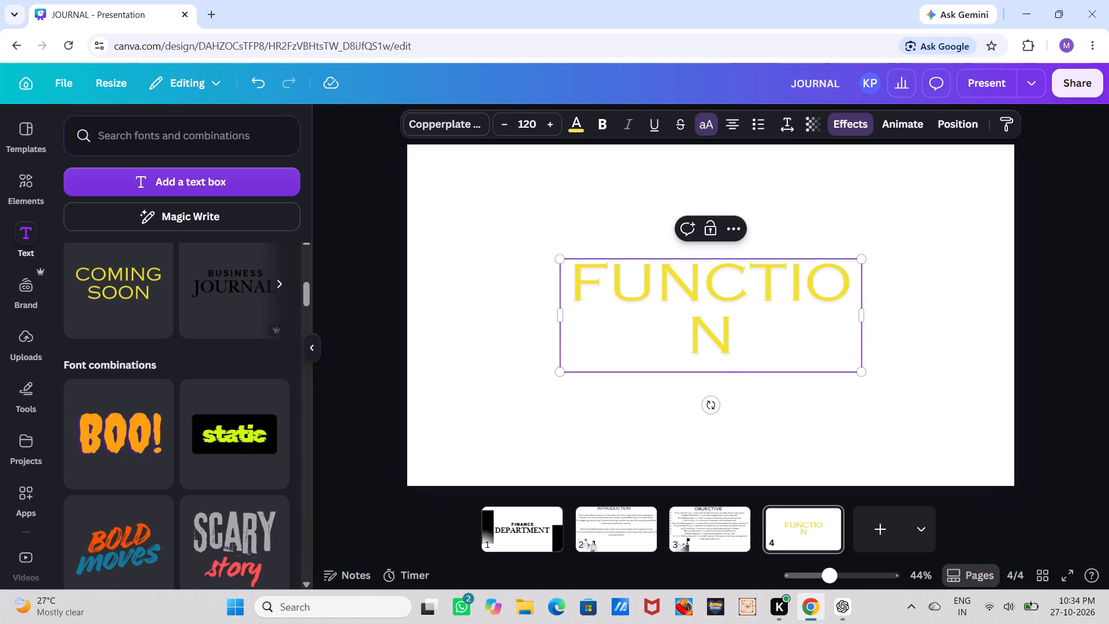
Scale the FUNCTION heading down to font size 88 and widen its text box so the word fits on one line.
{"action": "left_click_drag", "start_coordinate": [860, 375], "coordinate": [791, 318]}
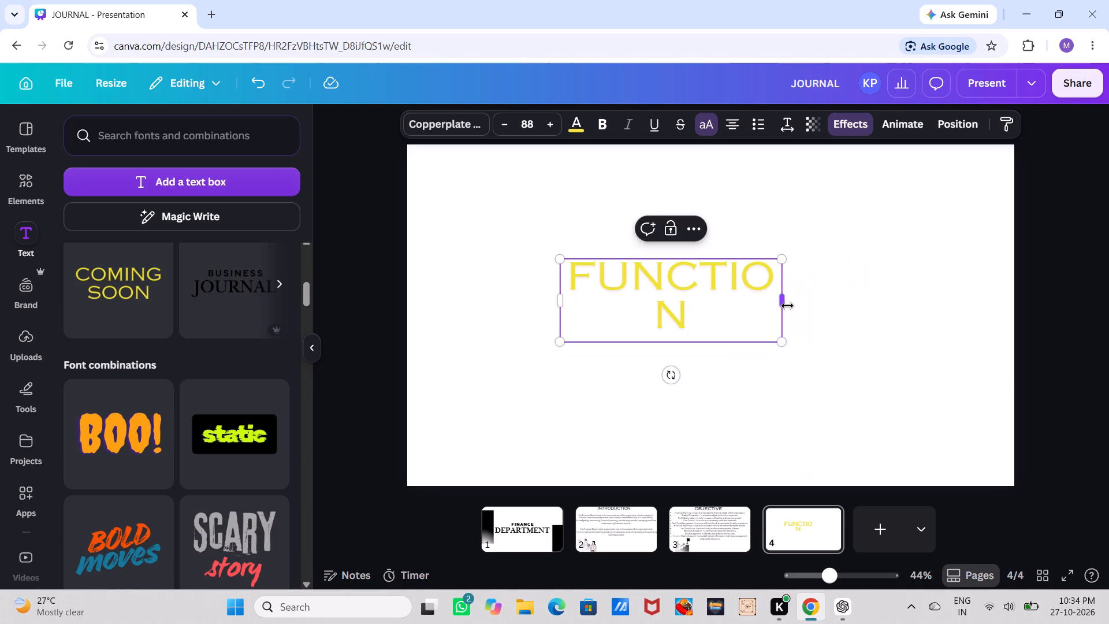
{"action": "left_click", "coordinate": [781, 304]}
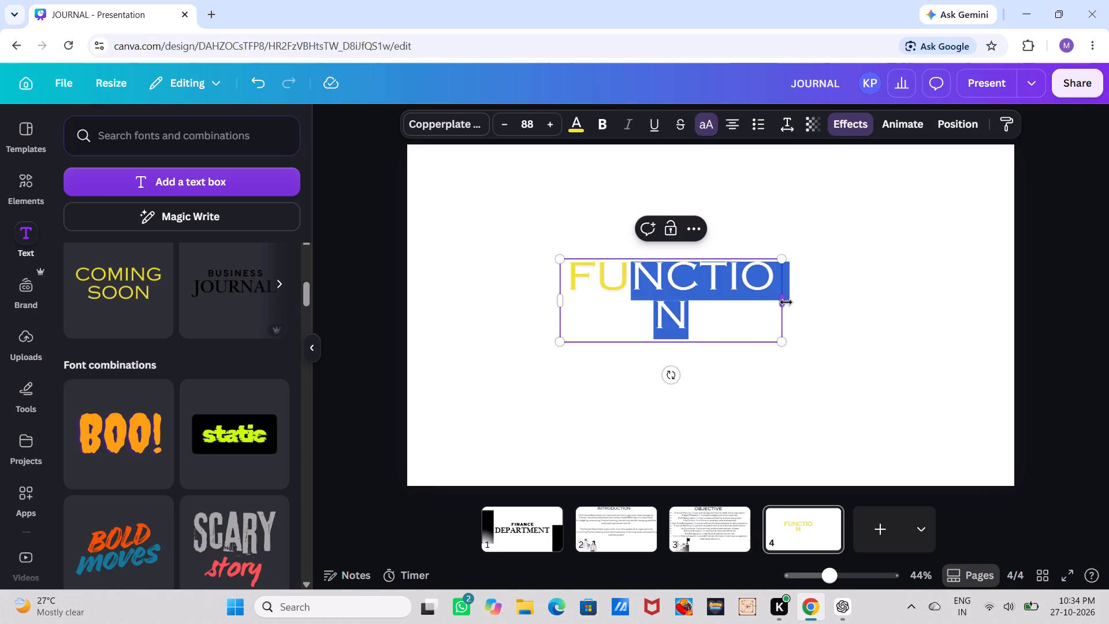
{"action": "left_click_drag", "start_coordinate": [780, 302], "coordinate": [790, 302]}
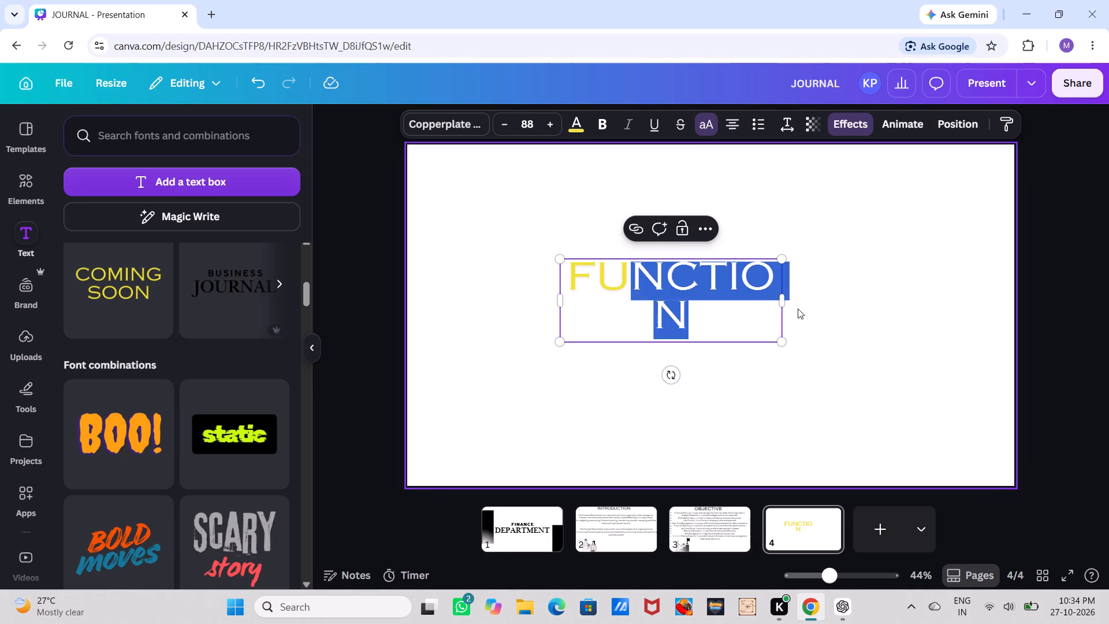
{"action": "left_click_drag", "start_coordinate": [783, 305], "coordinate": [828, 292]}
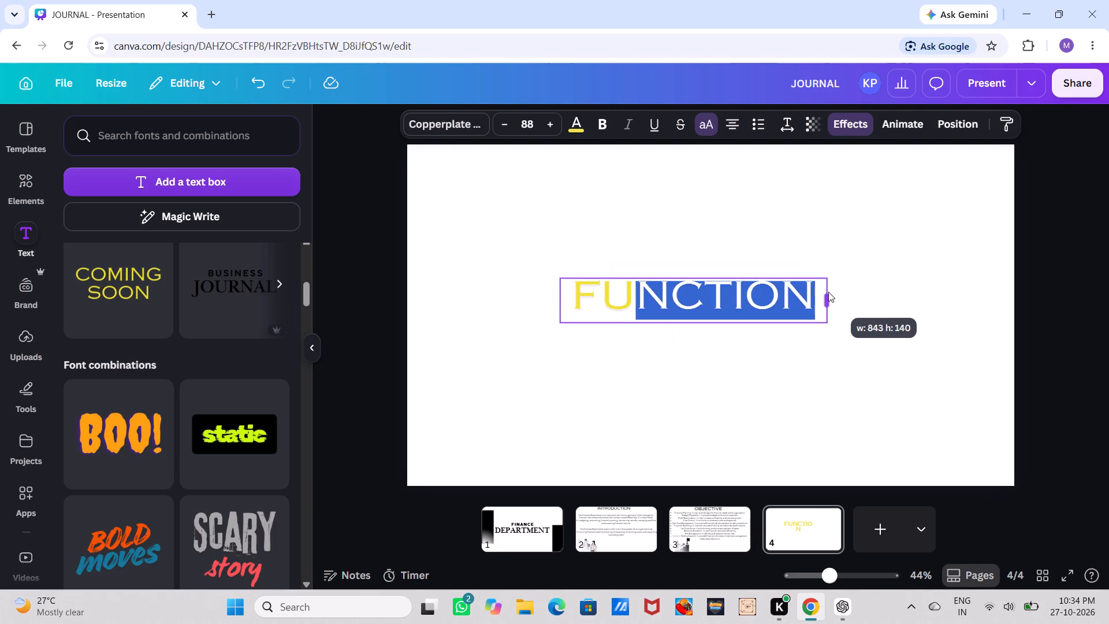
{"action": "left_click_drag", "start_coordinate": [828, 292], "coordinate": [834, 291]}
{"action": "left_click_drag", "start_coordinate": [675, 296], "coordinate": [680, 291]}
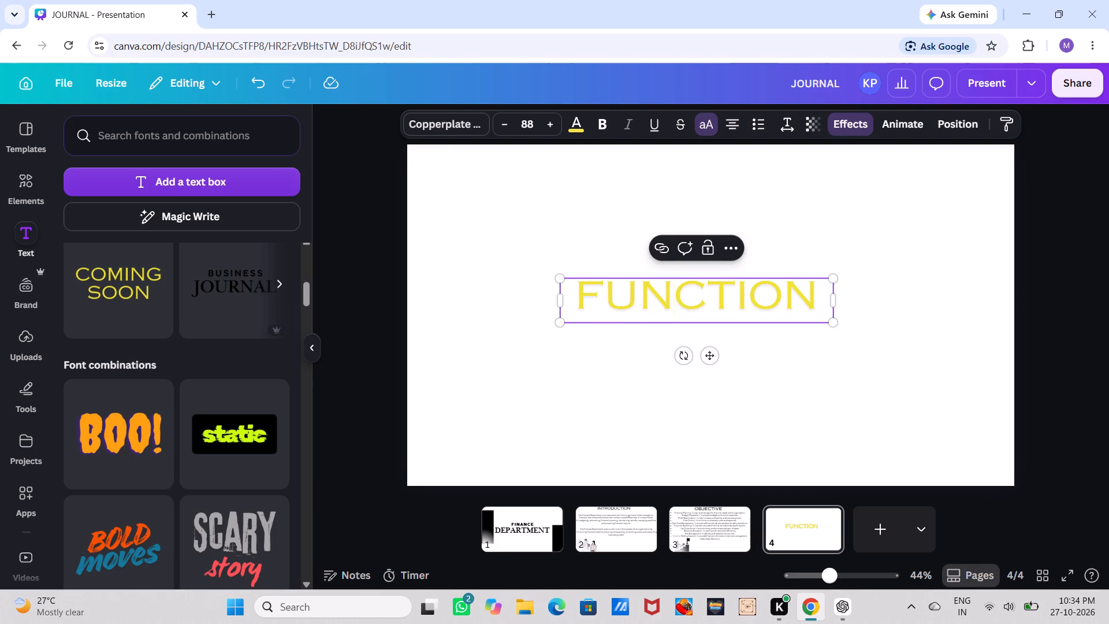
{"action": "left_click_drag", "start_coordinate": [680, 291], "coordinate": [681, 290]}
Change the FUNCTION heading's text colour to black and deselect it.
{"action": "left_click_drag", "start_coordinate": [582, 300], "coordinate": [810, 300]}
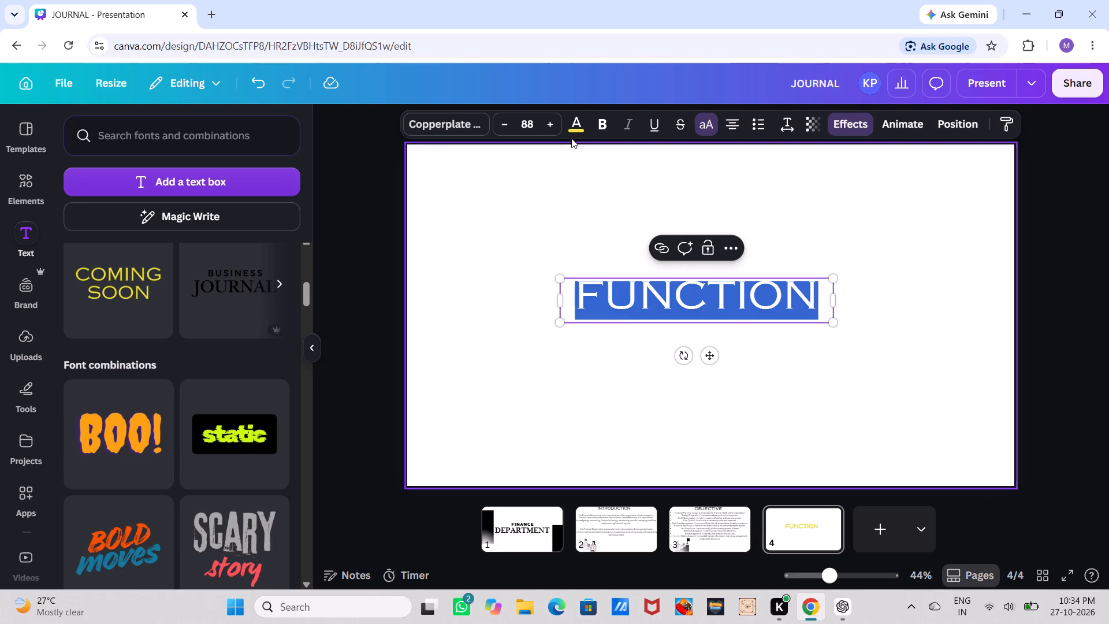
{"action": "left_click", "coordinate": [573, 126]}
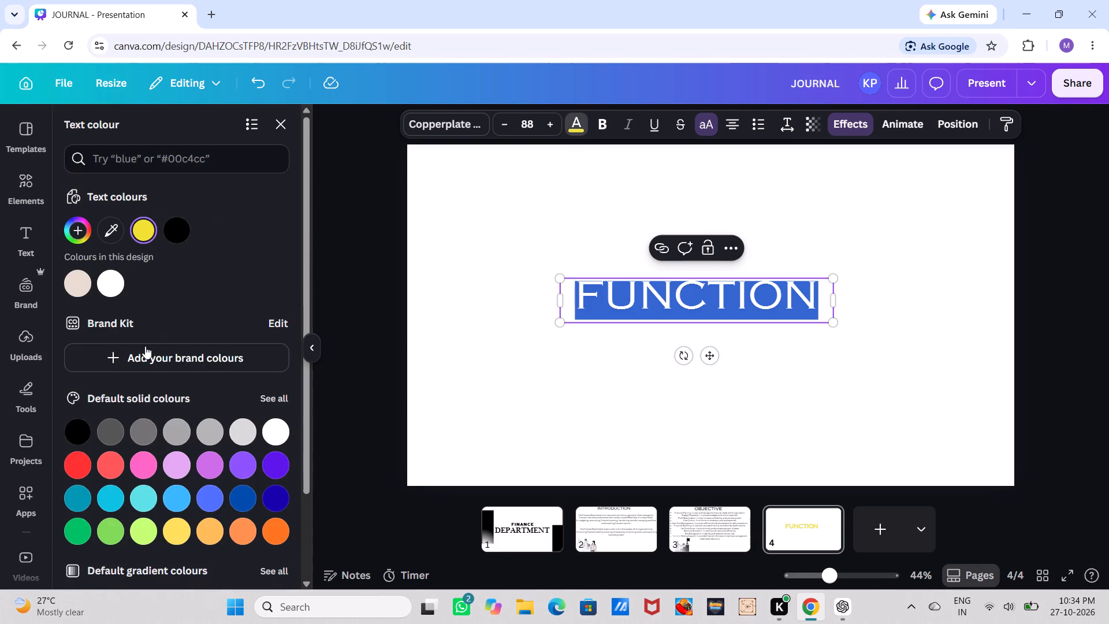
{"action": "left_click", "coordinate": [82, 426]}
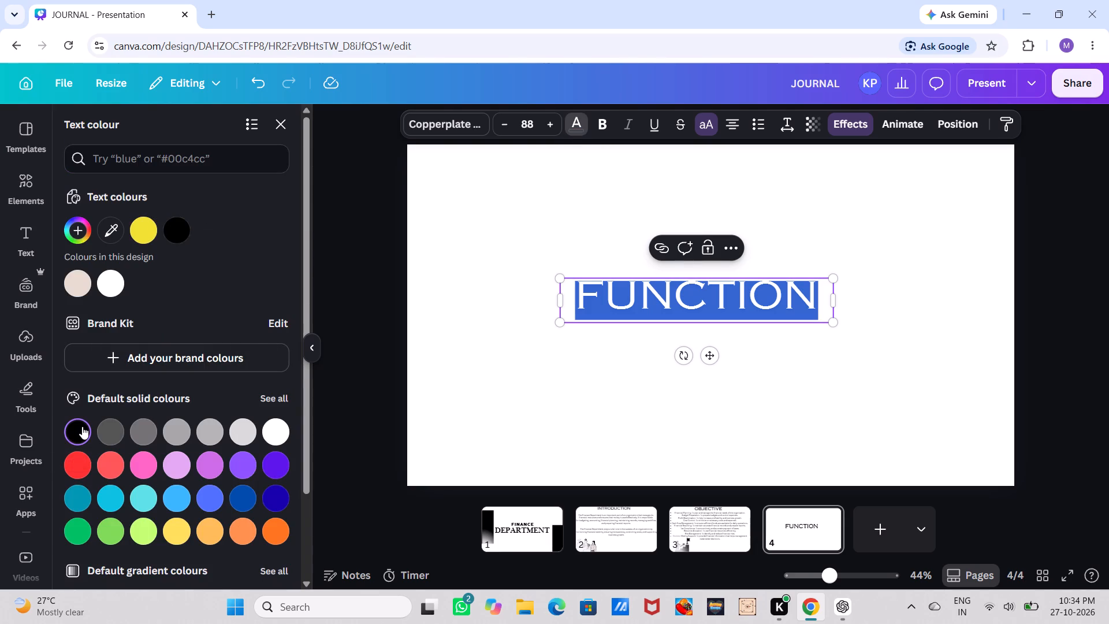
{"action": "left_click", "coordinate": [349, 459]}
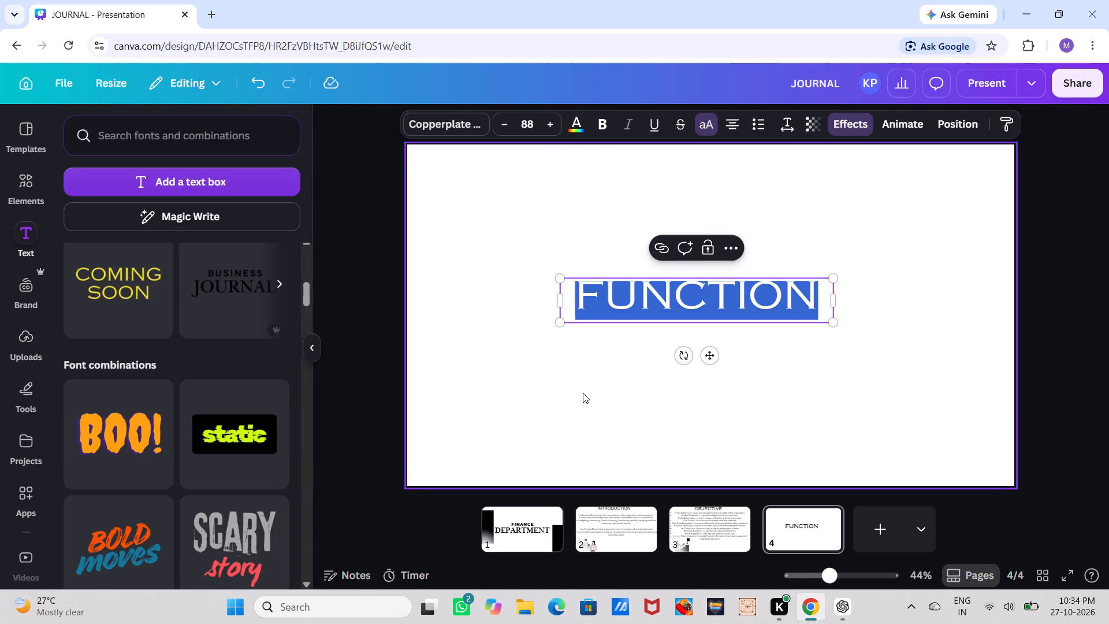
{"action": "left_click", "coordinate": [583, 393]}
Scale the FUNCTION heading down to font size 75.8 and move it to the top of the slide near the centre.
{"action": "left_click", "coordinate": [694, 305]}
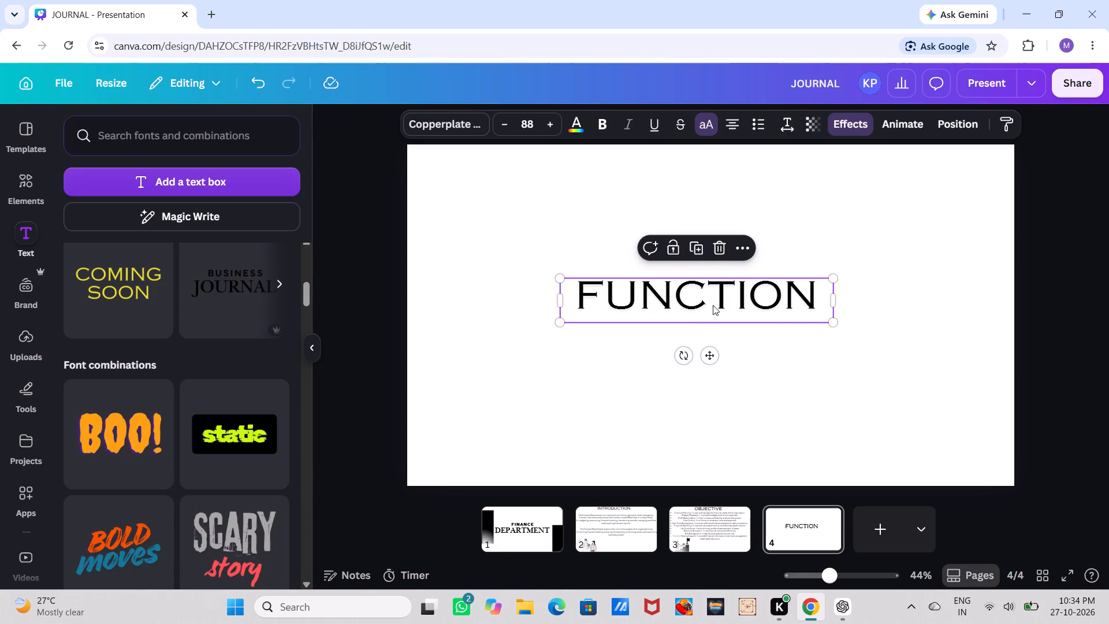
{"action": "left_click_drag", "start_coordinate": [830, 321], "coordinate": [793, 308]}
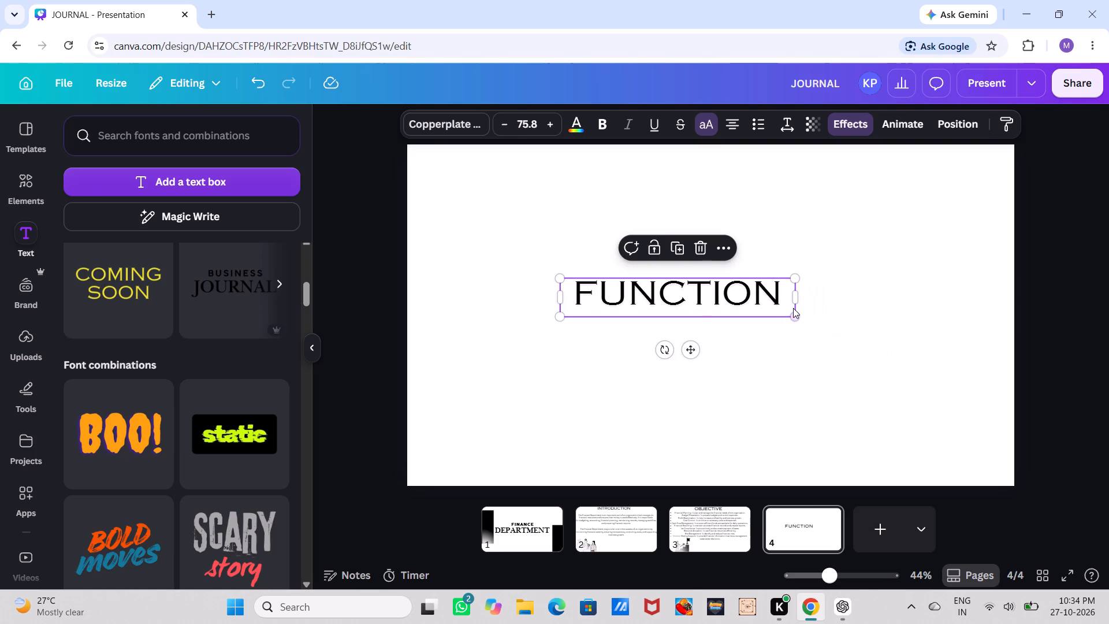
{"action": "left_click_drag", "start_coordinate": [763, 307], "coordinate": [787, 145]}
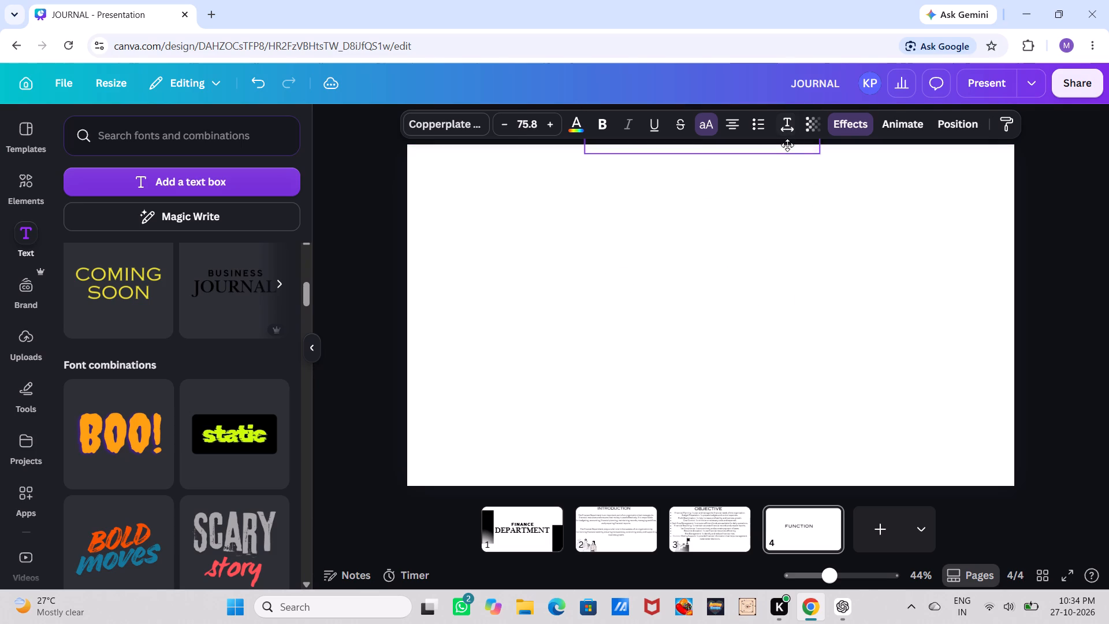
{"action": "left_click_drag", "start_coordinate": [787, 145], "coordinate": [785, 177]}
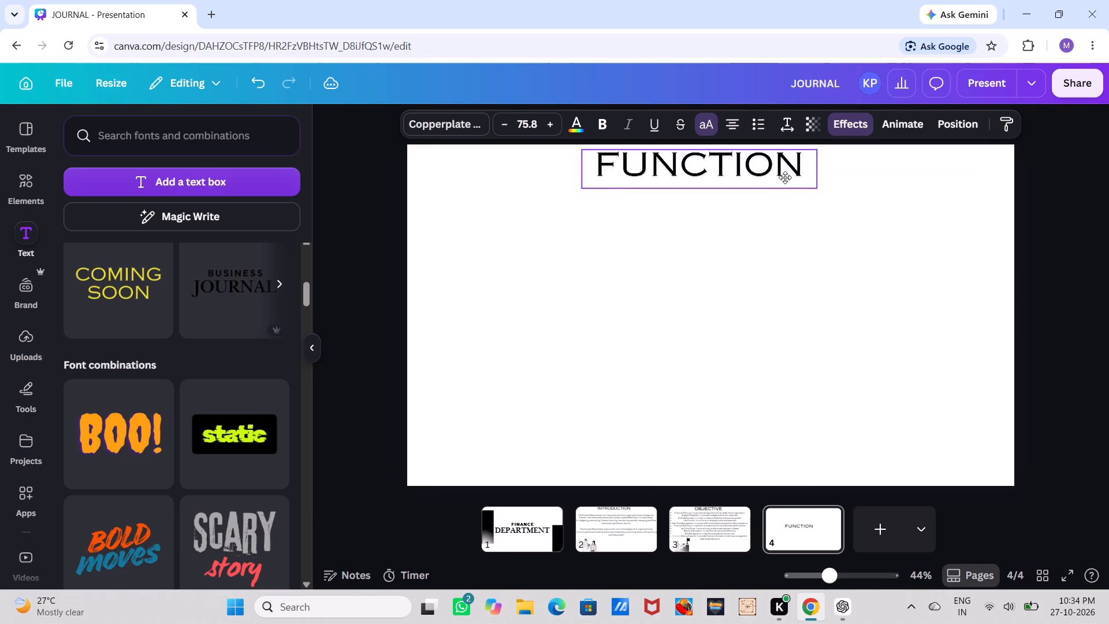
Set the FUNCTION heading down at the top of the slide and deselect it.
{"action": "left_click_drag", "start_coordinate": [785, 177], "coordinate": [785, 178]}
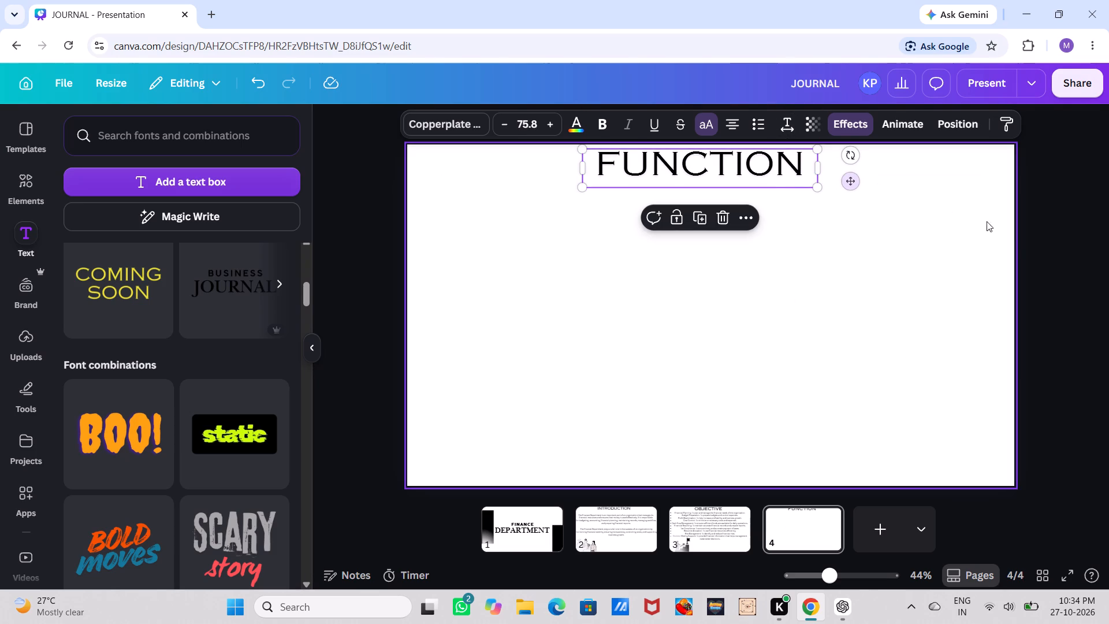
{"action": "left_click", "coordinate": [1035, 247]}
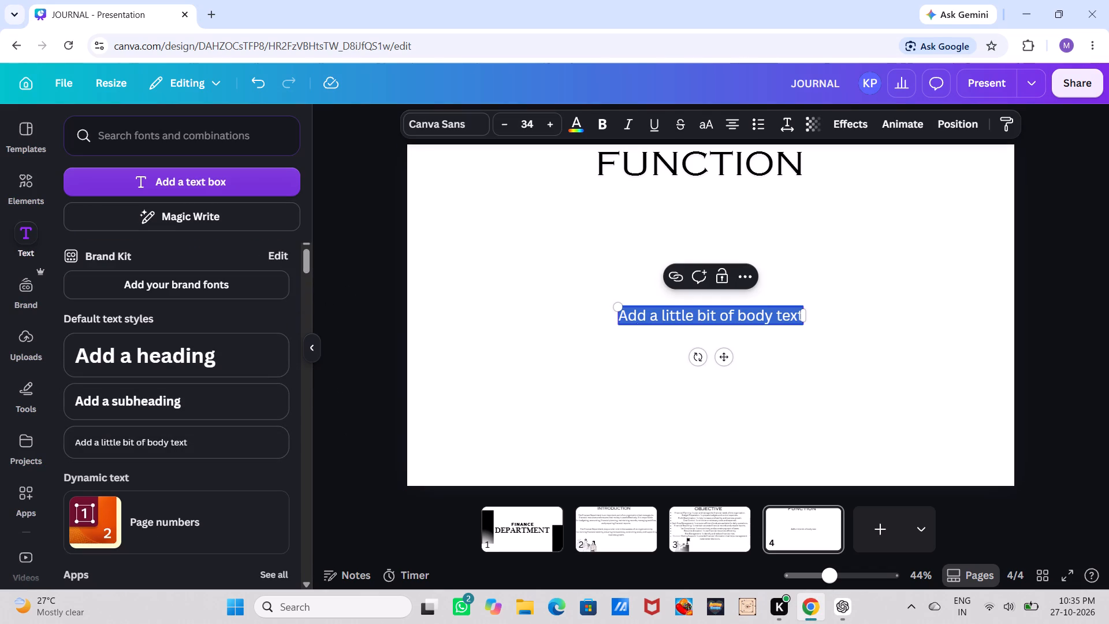
{"action": "key", "text": "Delete"}
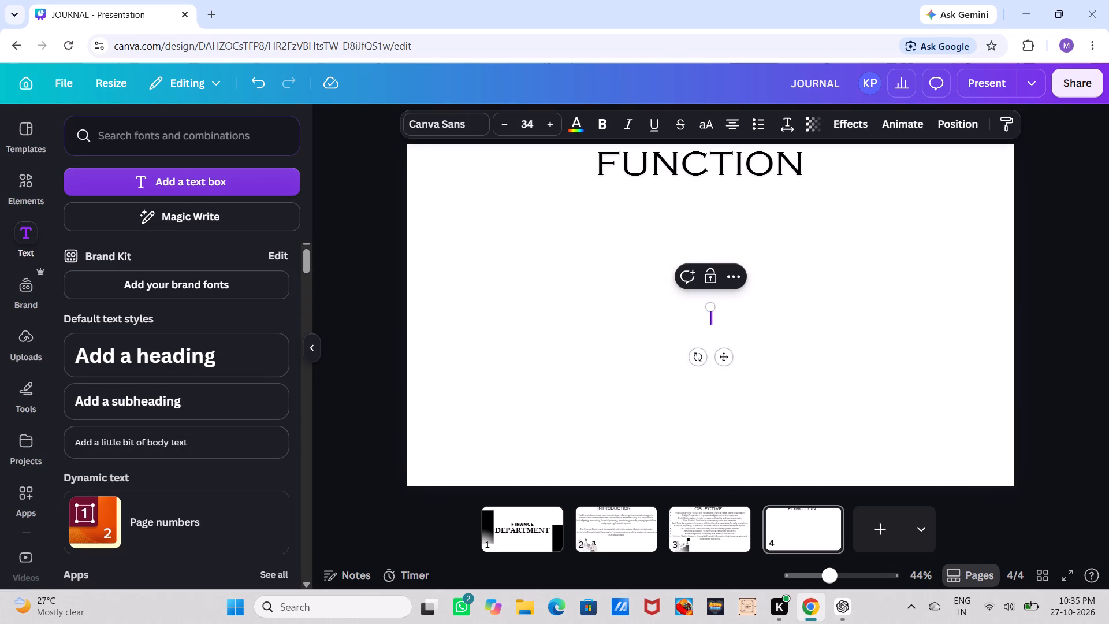
{"action": "key", "text": "ctrl+v"}
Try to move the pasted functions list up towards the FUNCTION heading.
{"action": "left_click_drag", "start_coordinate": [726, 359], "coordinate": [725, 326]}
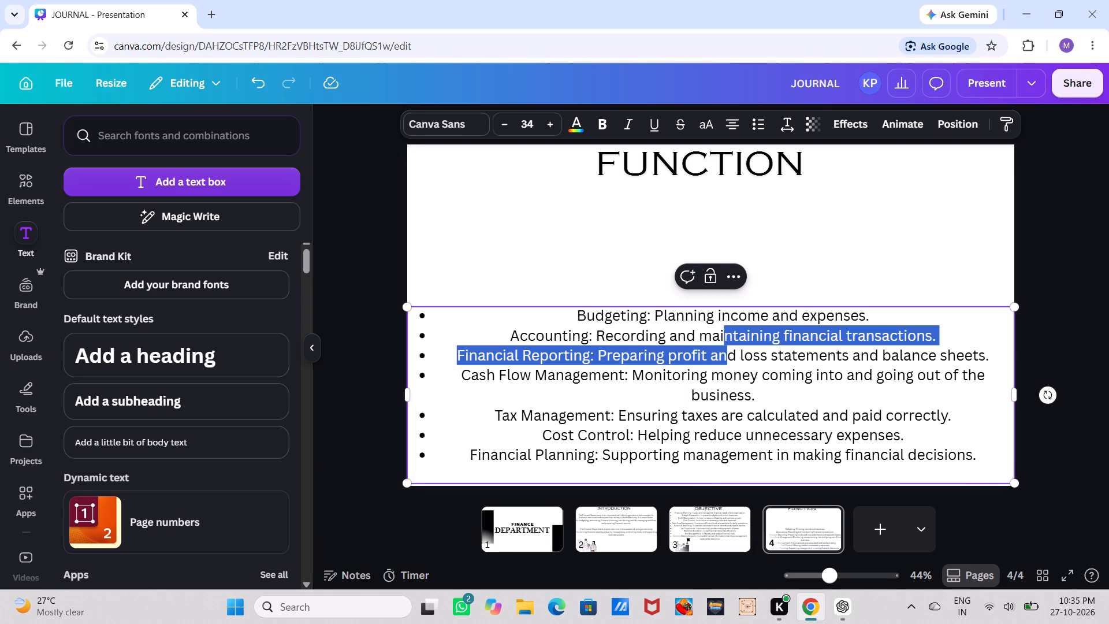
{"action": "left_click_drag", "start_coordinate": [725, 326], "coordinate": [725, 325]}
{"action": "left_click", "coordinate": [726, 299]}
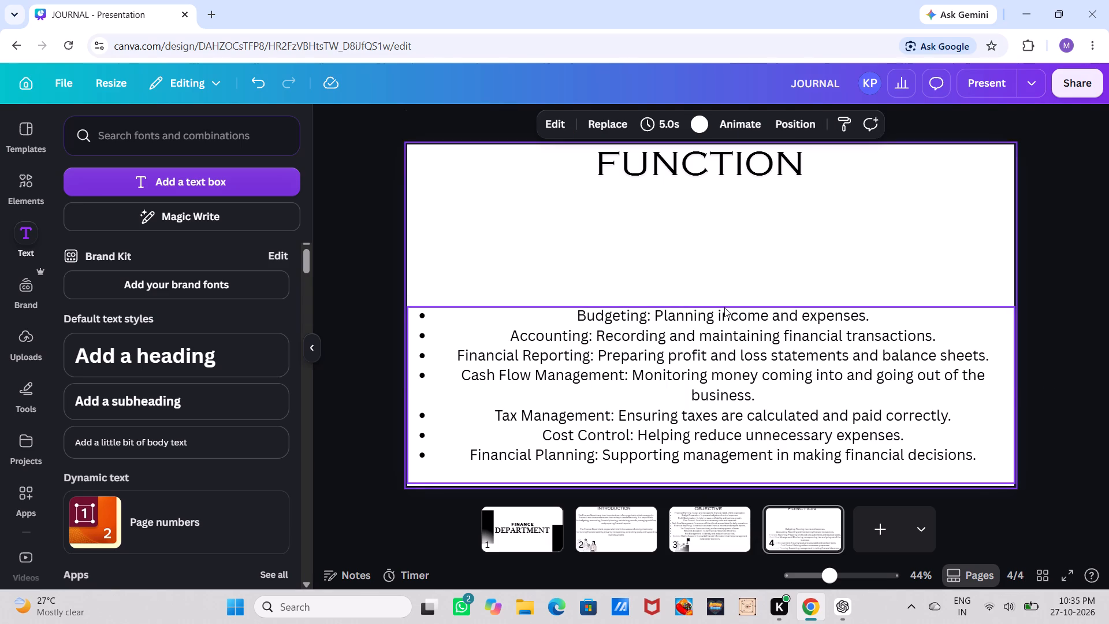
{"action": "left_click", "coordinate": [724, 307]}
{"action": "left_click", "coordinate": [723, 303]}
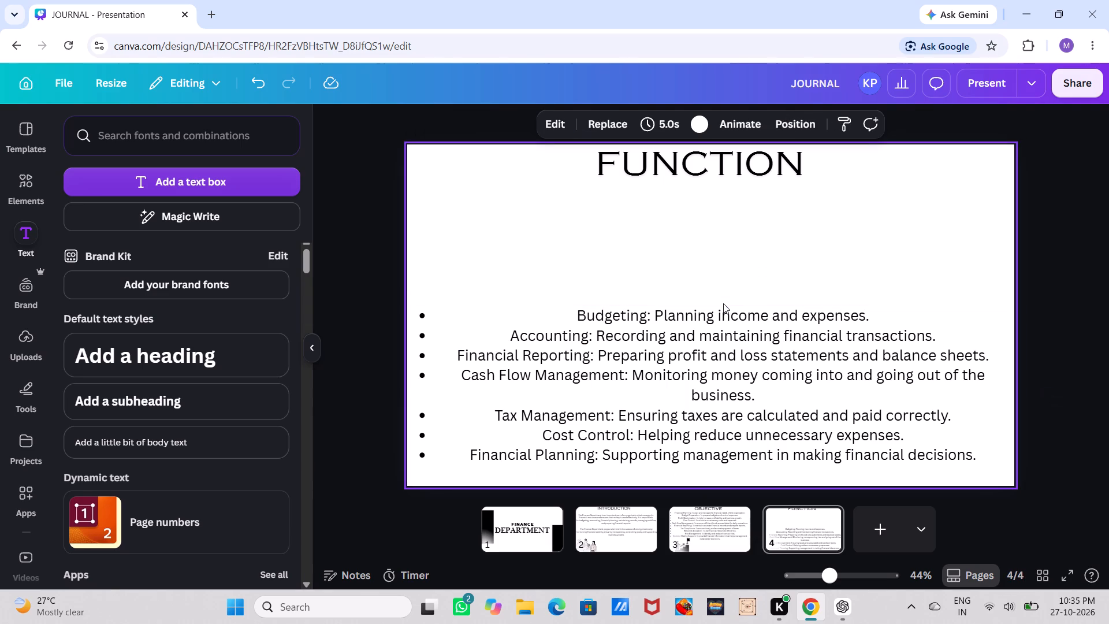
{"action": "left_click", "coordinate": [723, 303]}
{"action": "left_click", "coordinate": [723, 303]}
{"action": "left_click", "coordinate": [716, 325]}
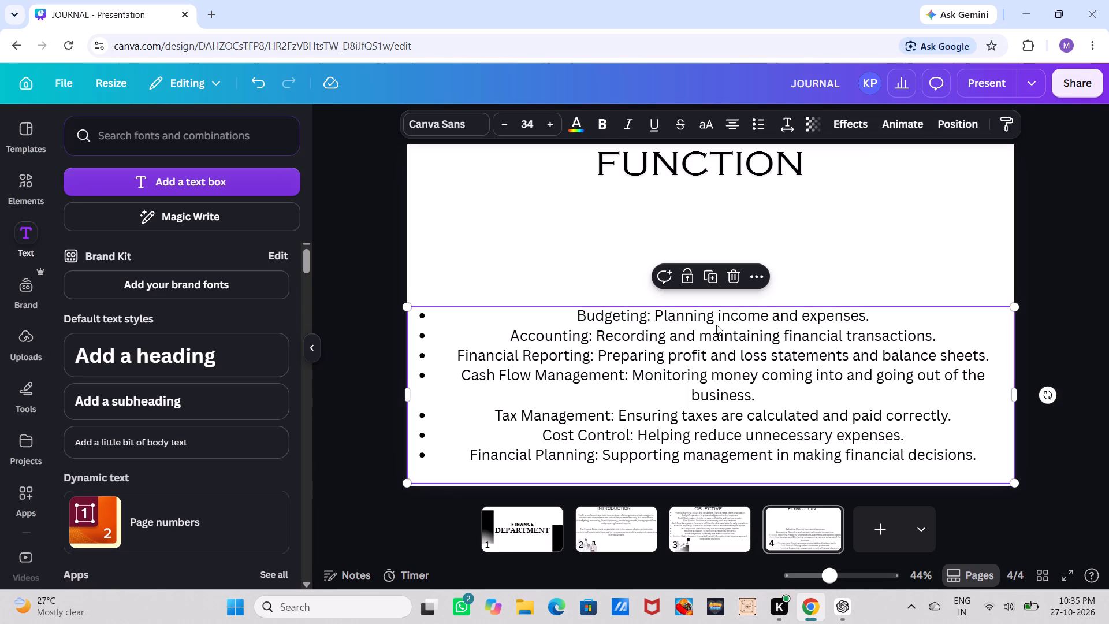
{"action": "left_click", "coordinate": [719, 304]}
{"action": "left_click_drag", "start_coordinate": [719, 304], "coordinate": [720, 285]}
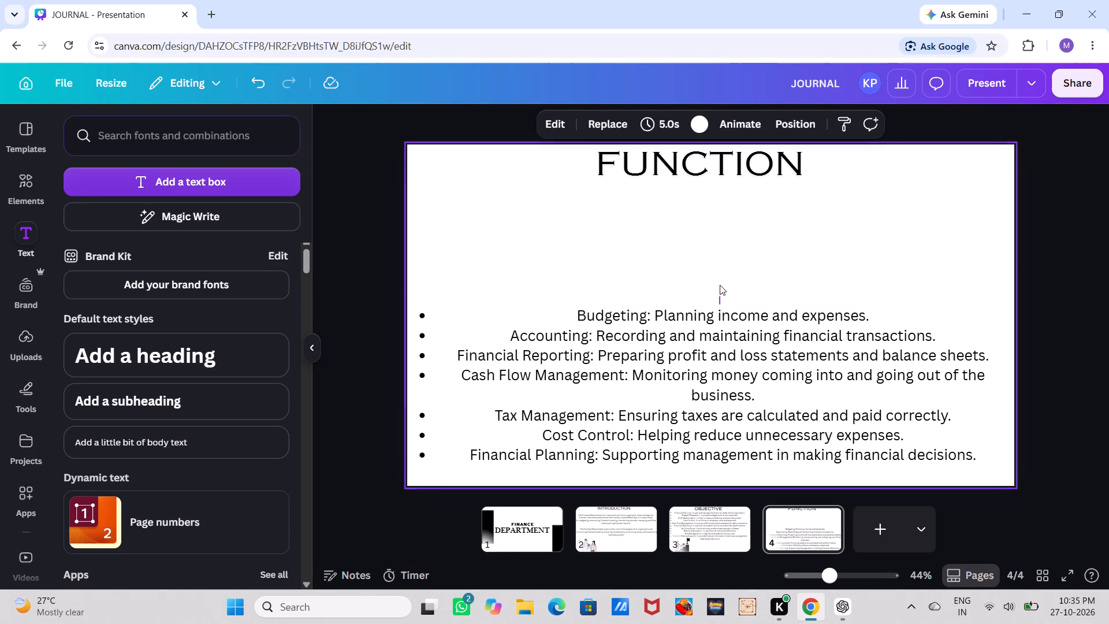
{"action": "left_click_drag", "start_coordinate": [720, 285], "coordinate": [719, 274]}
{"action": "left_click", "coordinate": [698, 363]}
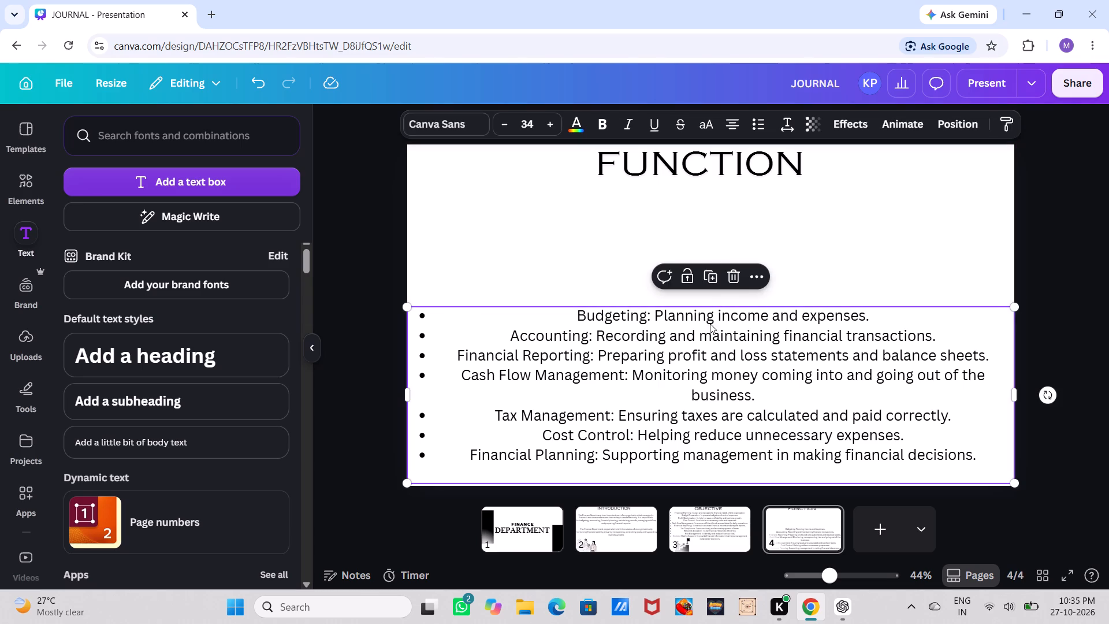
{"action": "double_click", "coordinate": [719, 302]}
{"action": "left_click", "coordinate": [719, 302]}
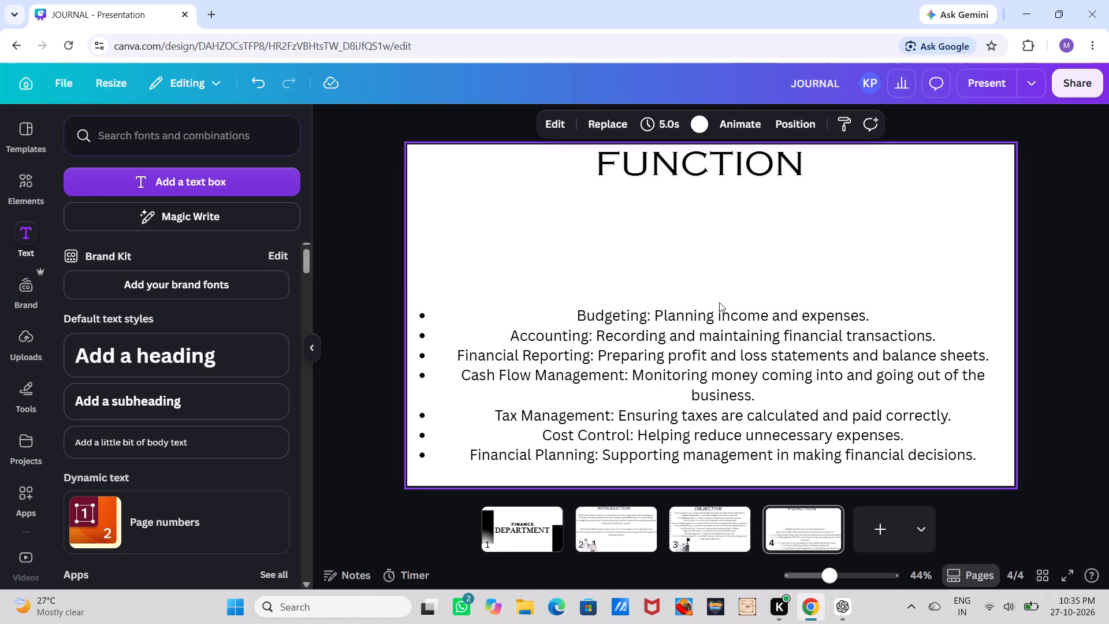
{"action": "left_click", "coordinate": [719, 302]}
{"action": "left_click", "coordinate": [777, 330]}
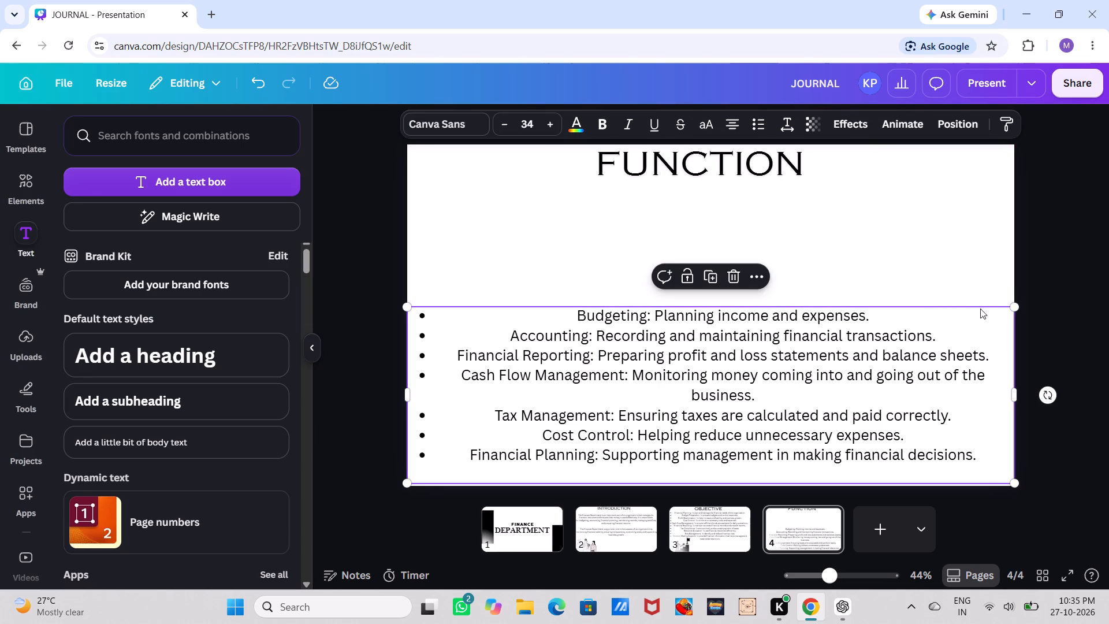
Scale the functions list down to font size 32.1 and move it up to just below the FUNCTION heading.
{"action": "left_click_drag", "start_coordinate": [1010, 302], "coordinate": [974, 313]}
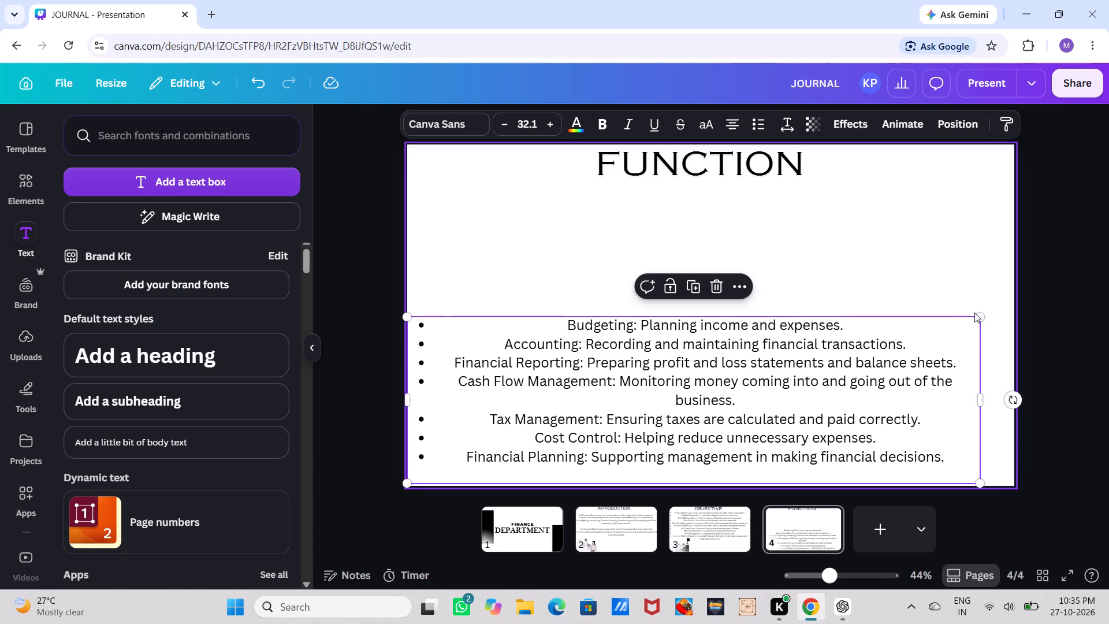
{"action": "double_click", "coordinate": [725, 315]}
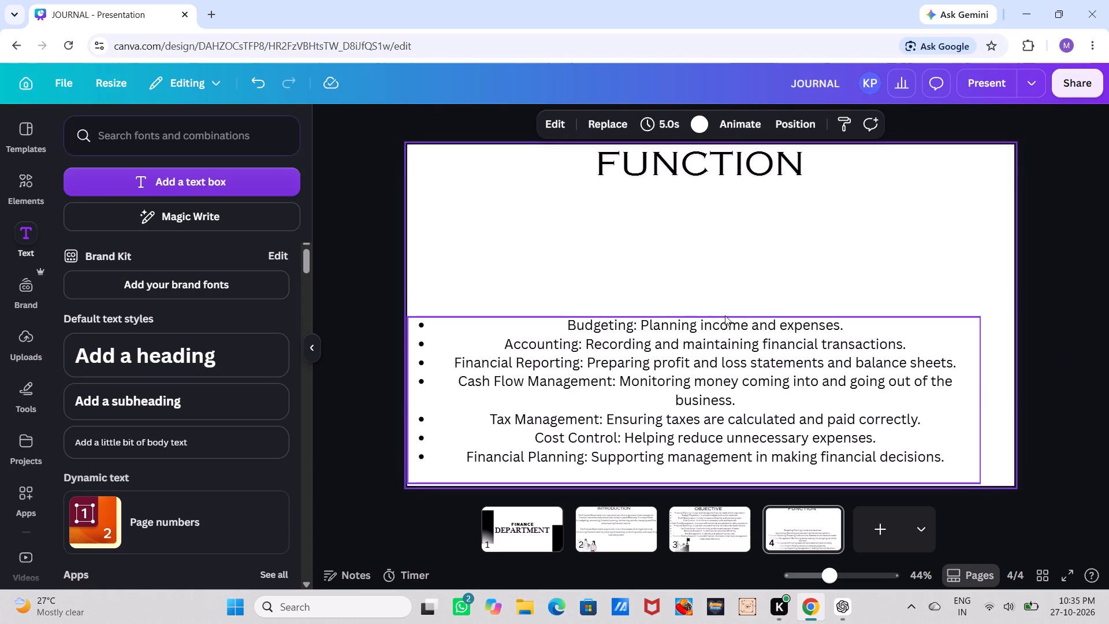
{"action": "left_click", "coordinate": [725, 315]}
{"action": "double_click", "coordinate": [725, 315]}
{"action": "left_click", "coordinate": [725, 315]}
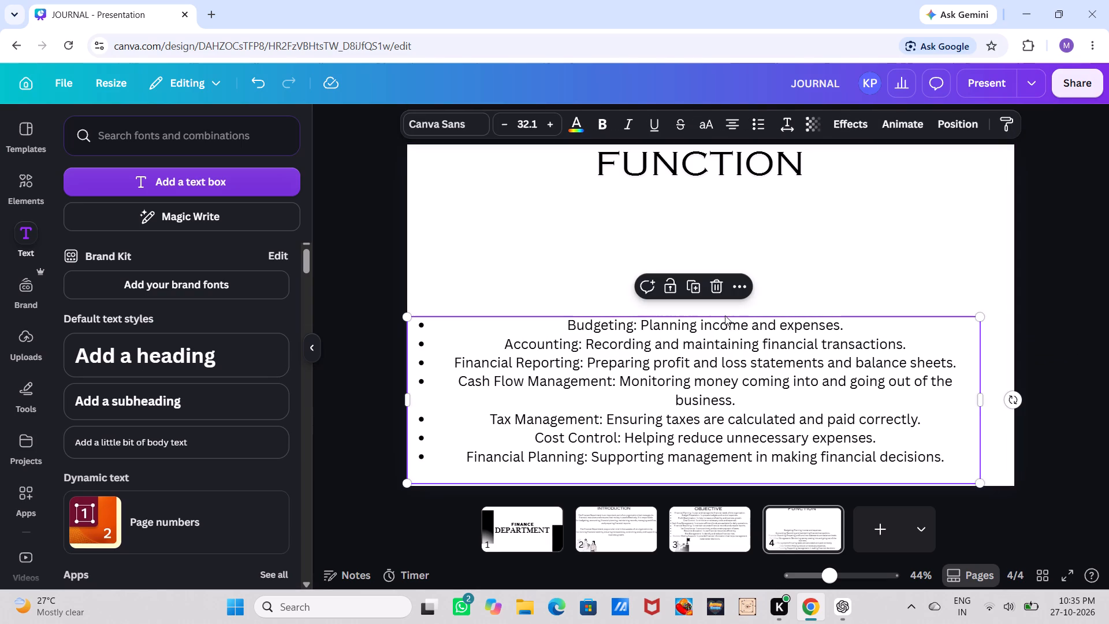
{"action": "left_click_drag", "start_coordinate": [725, 315], "coordinate": [725, 305]}
{"action": "left_click_drag", "start_coordinate": [713, 343], "coordinate": [721, 311]}
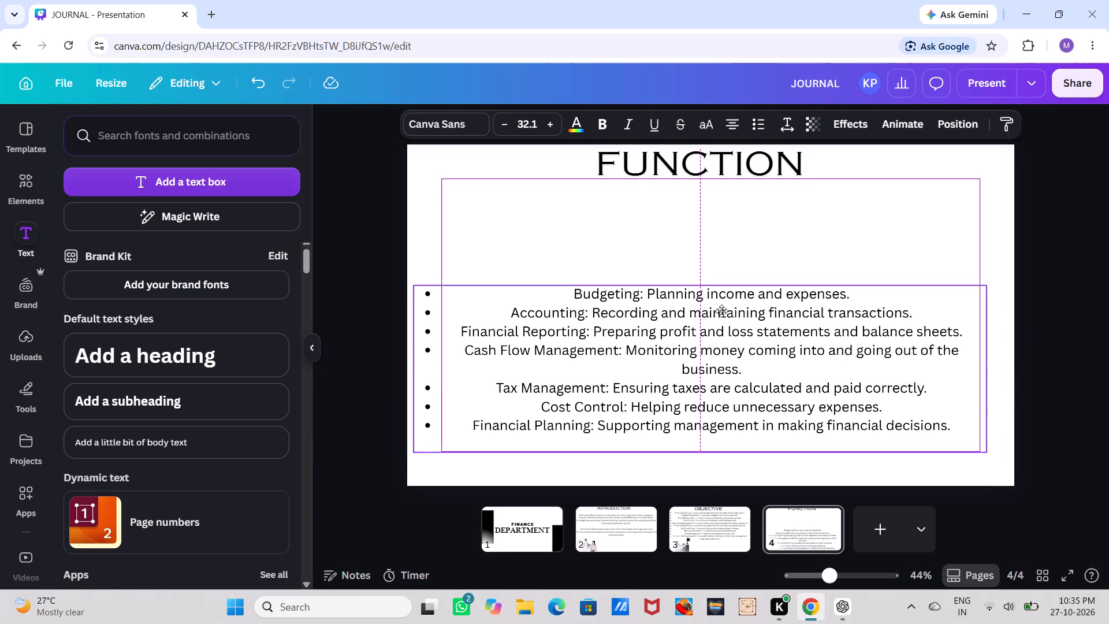
{"action": "left_click_drag", "start_coordinate": [721, 311], "coordinate": [720, 228]}
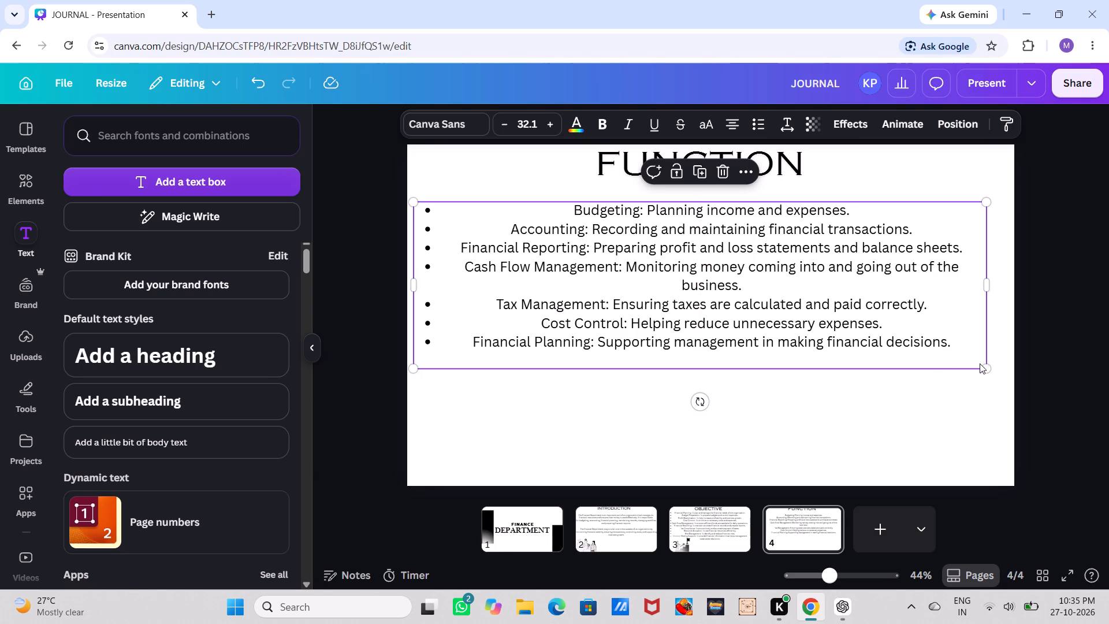
Widen the list's text box so the Cash Flow Management item fits on one line, scale it to font size 32.6 and deselect it.
{"action": "double_click", "coordinate": [984, 362]}
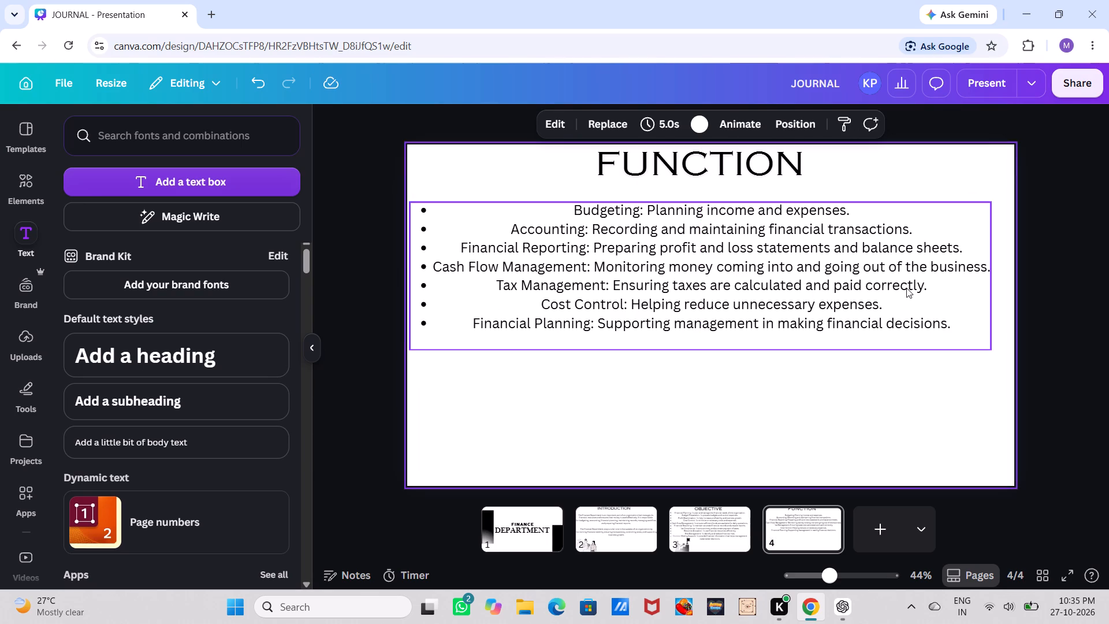
{"action": "left_click", "coordinate": [906, 288]}
{"action": "left_click_drag", "start_coordinate": [987, 347], "coordinate": [987, 387]}
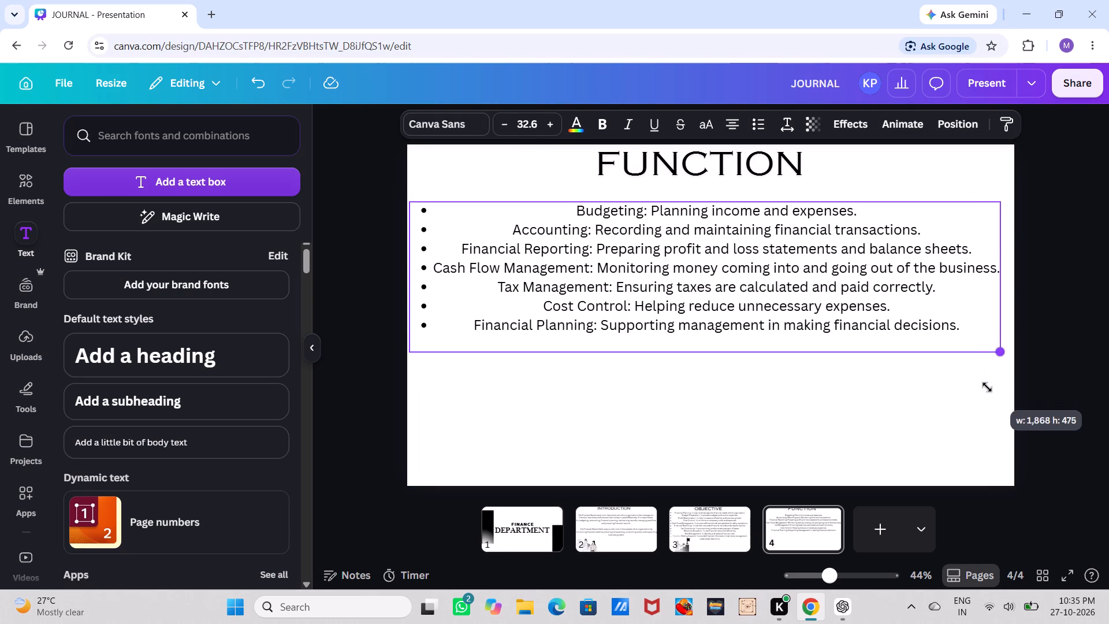
{"action": "left_click_drag", "start_coordinate": [987, 387], "coordinate": [987, 388]}
{"action": "left_click_drag", "start_coordinate": [737, 354], "coordinate": [738, 362]}
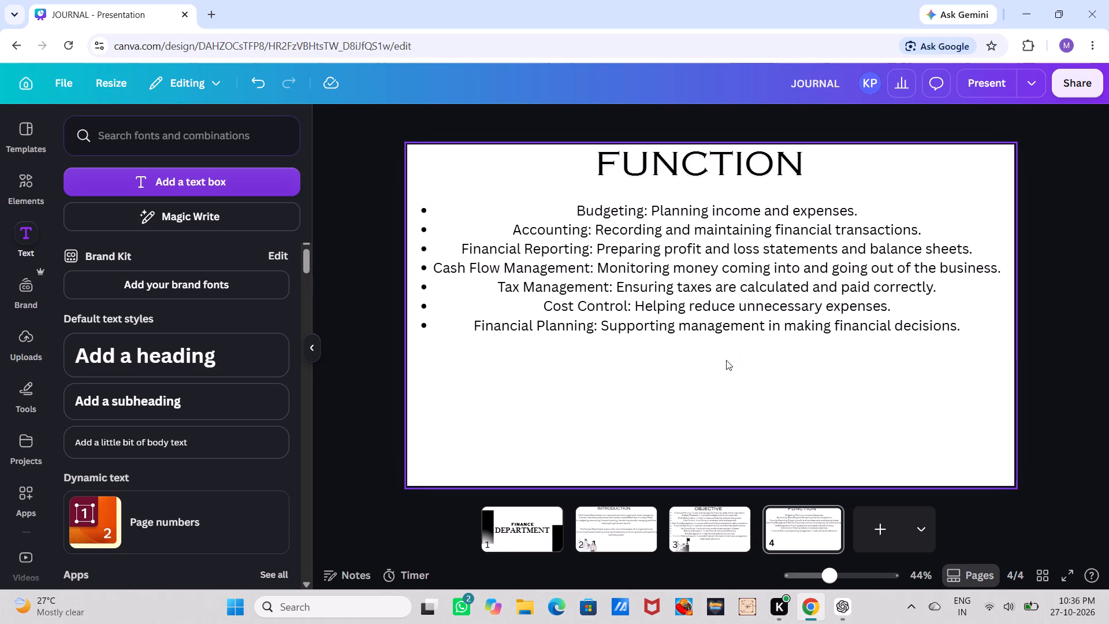
Replace the previous graphics search term and search the graphics library for "Function".
{"action": "left_click_drag", "start_coordinate": [33, 176], "coordinate": [121, 136]}
{"action": "left_click", "coordinate": [34, 187]}
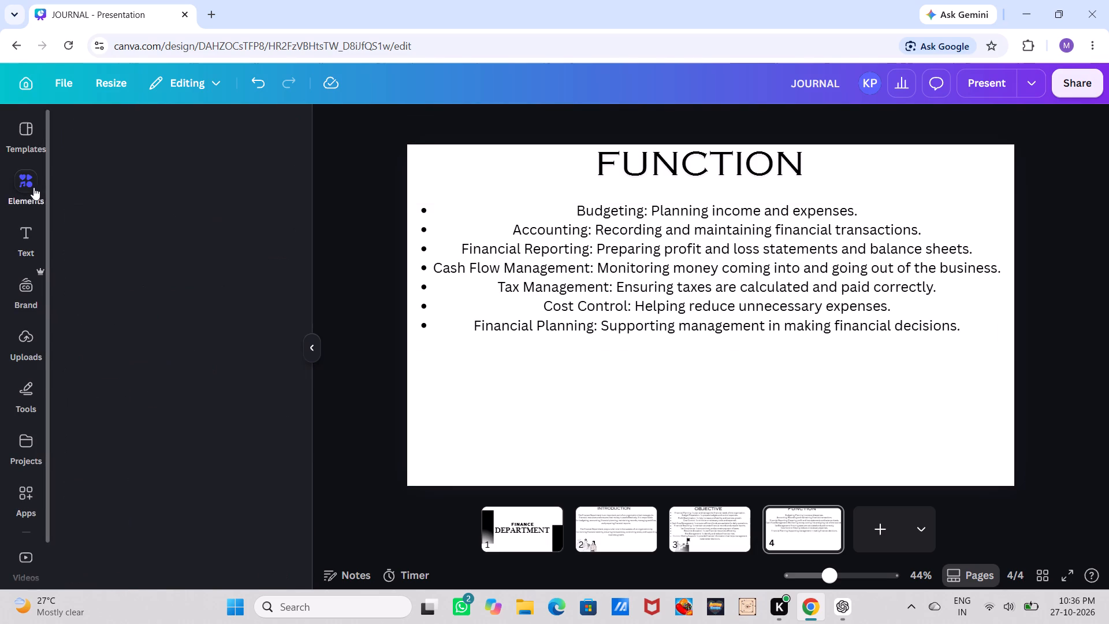
{"action": "left_click", "coordinate": [142, 149]}
{"action": "left_click", "coordinate": [140, 157]}
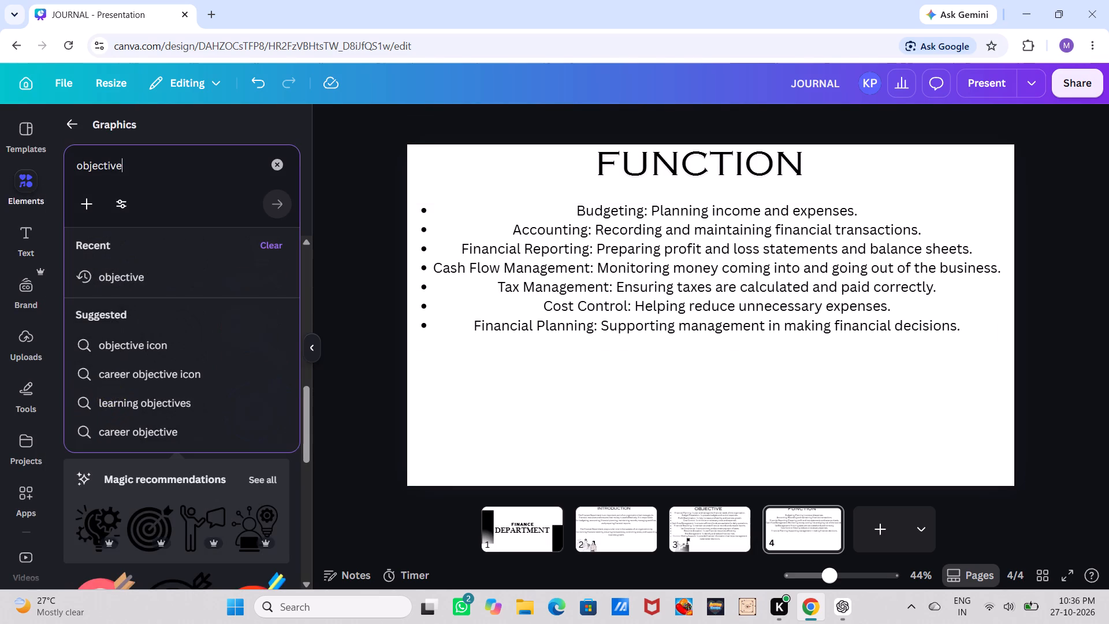
{"action": "key", "text": "BackSpace"}
{"action": "key", "text": "BackSpace"}
{"action": "key", "text": "BackSpace"}
{"action": "key", "text": "BackSpace"}
{"action": "key", "text": "BackSpace"}
{"action": "key", "text": "BackSpace"}
{"action": "key", "text": "BackSpace"}
{"action": "key", "text": "BackSpace"}
{"action": "key", "text": "BackSpace"}
{"action": "key", "text": "BackSpace"}
{"action": "key", "text": "BackSpace"}
{"action": "key", "text": "BackSpace"}
{"action": "key", "text": "BackSpace"}
{"action": "key", "text": "BackSpace"}
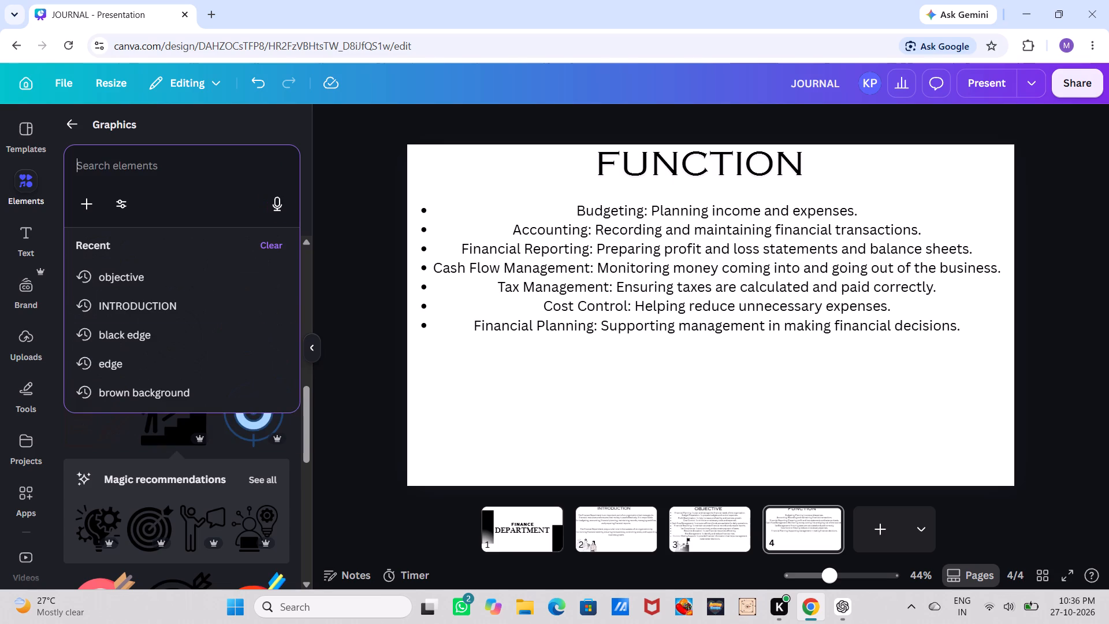
{"action": "type", "text": "FU"}
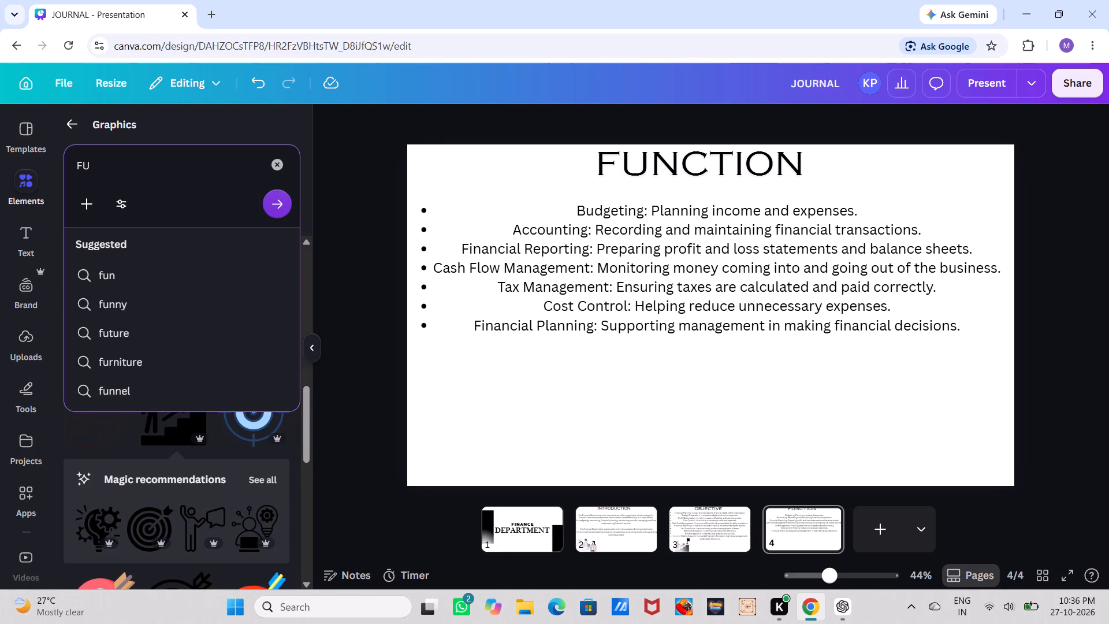
{"action": "key", "text": "BackSpace"}
{"action": "type", "text": "unction"}
{"action": "key", "text": "Return"}
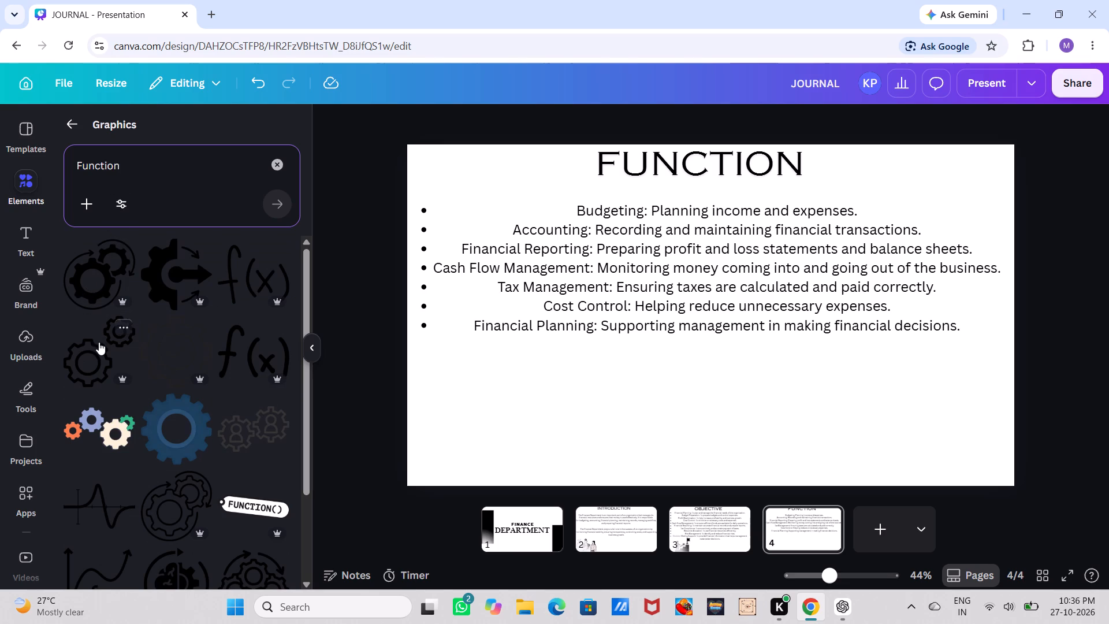
Add the multicoloured gears graphic, shrink it and place it in the slide's lower-left corner below the functions list.
{"action": "left_click", "coordinate": [128, 456]}
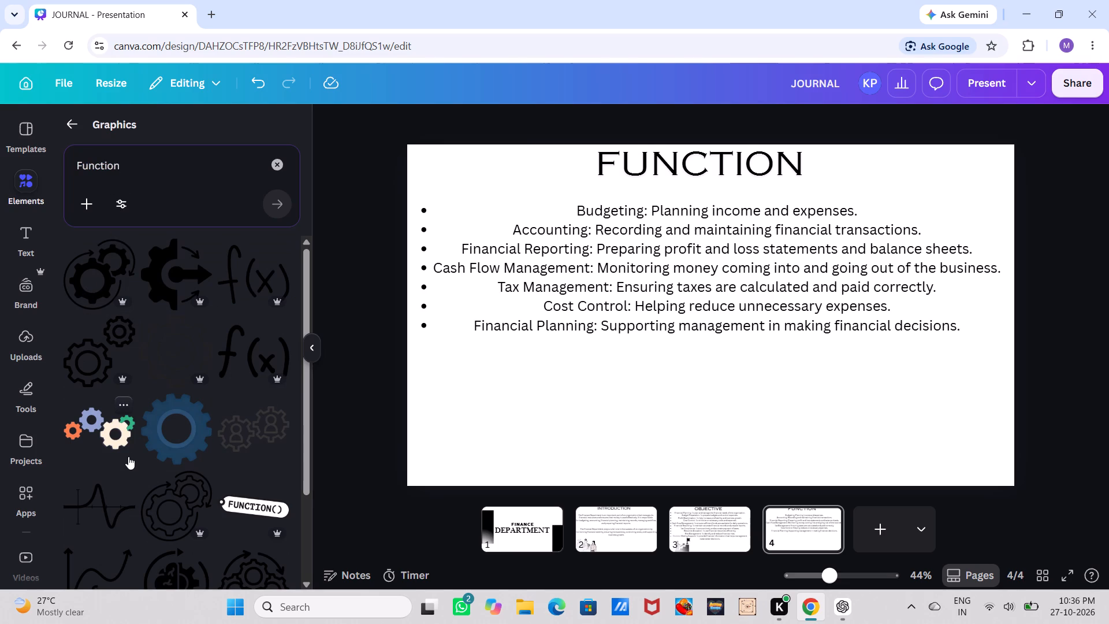
{"action": "left_click_drag", "start_coordinate": [683, 336], "coordinate": [648, 380]}
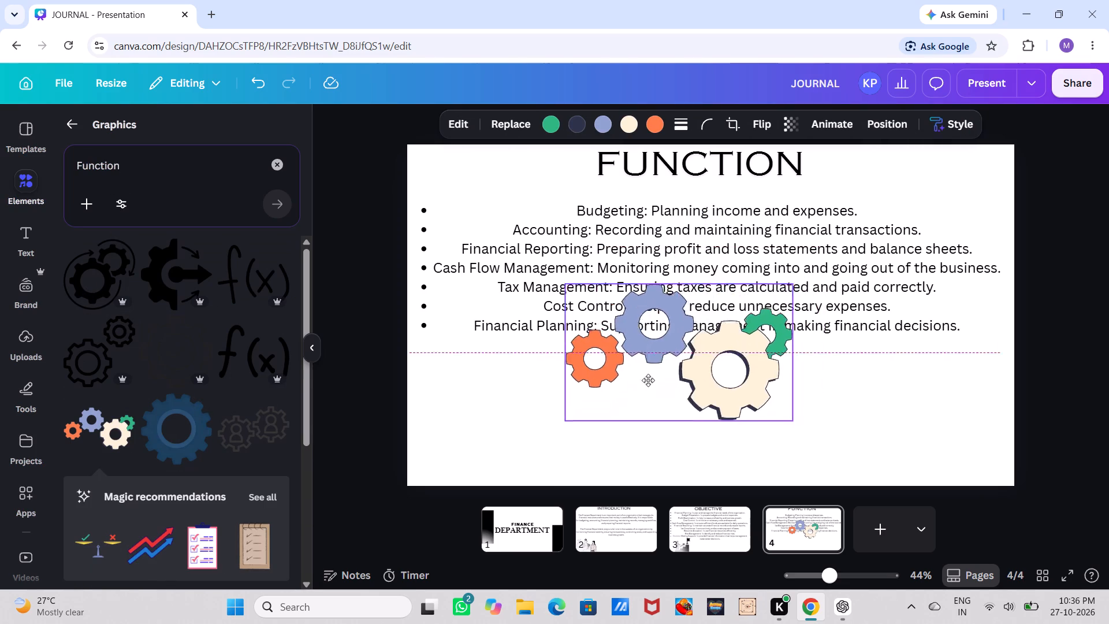
{"action": "left_click_drag", "start_coordinate": [648, 380], "coordinate": [513, 422]}
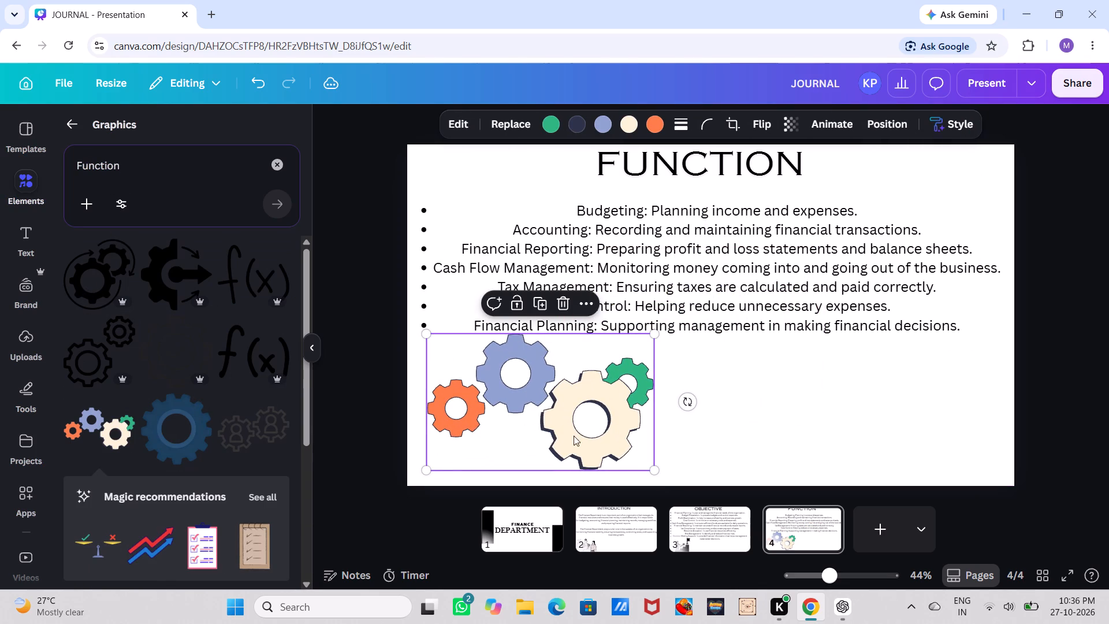
{"action": "left_click_drag", "start_coordinate": [656, 468], "coordinate": [587, 441]}
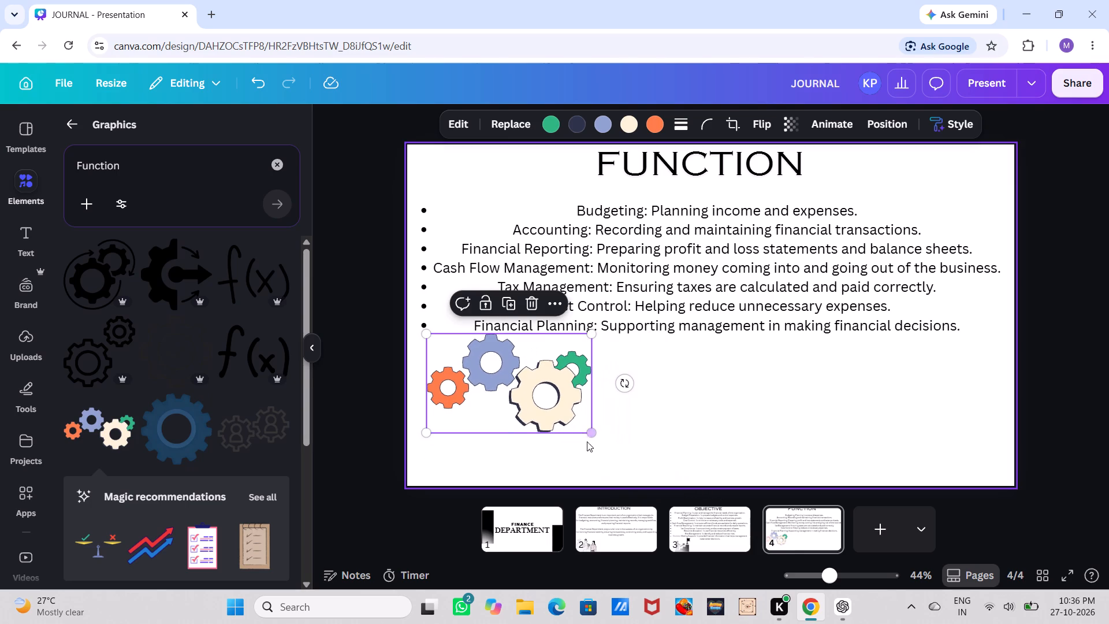
{"action": "left_click_drag", "start_coordinate": [553, 406], "coordinate": [553, 448]}
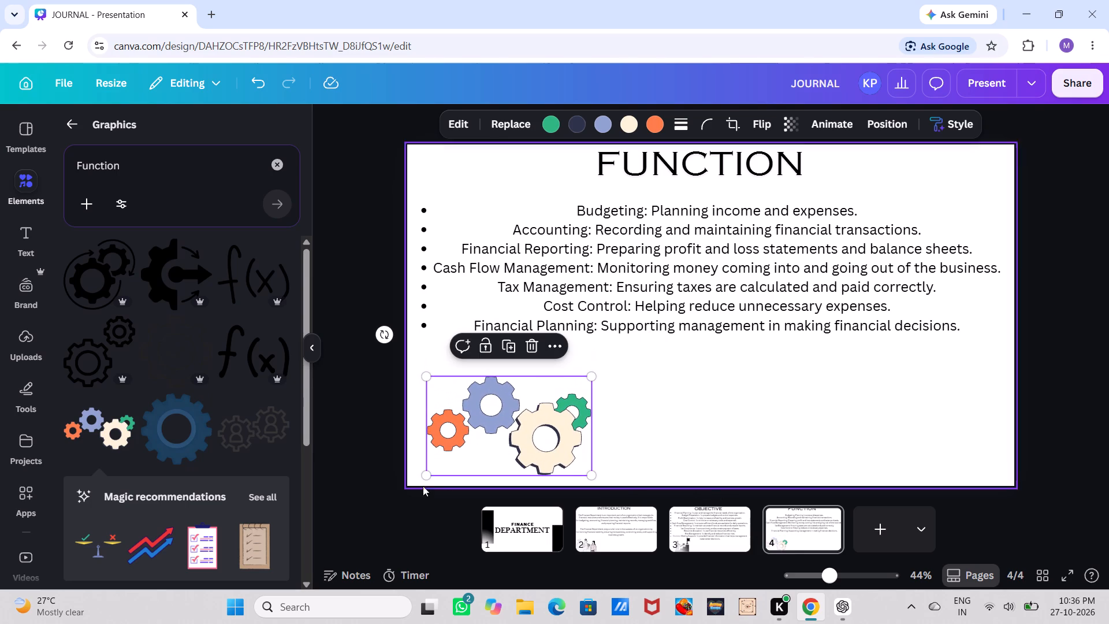
{"action": "left_click", "coordinate": [411, 493]}
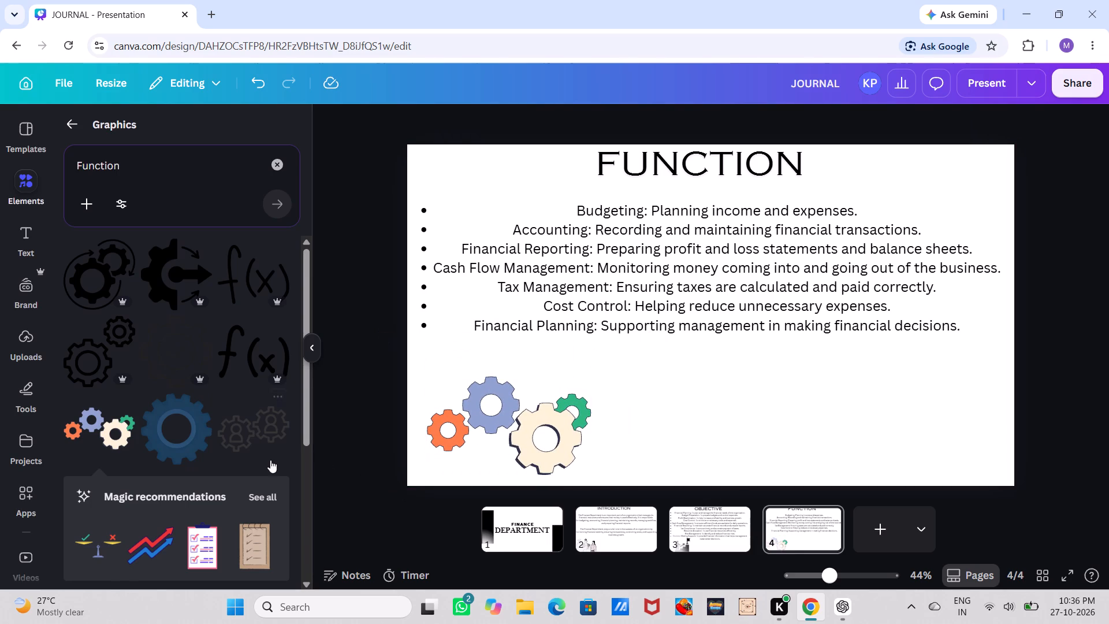
Add the dark blue gear graphic, shrink it to a small icon and place it near the slide's right edge beside the Budgeting line.
{"action": "triple_click", "coordinate": [304, 578]}
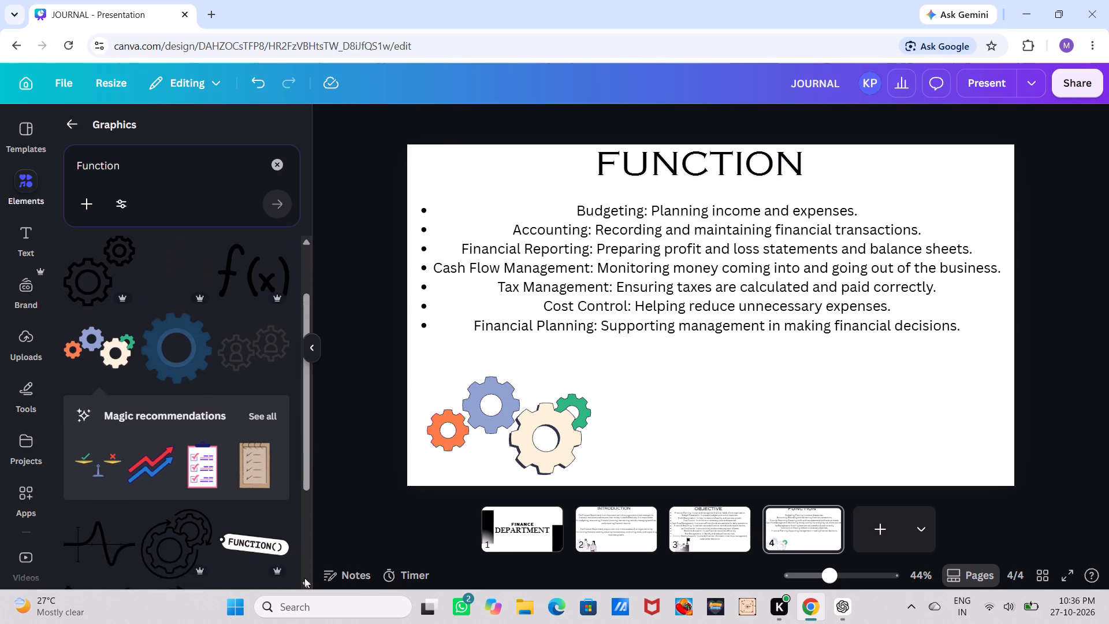
{"action": "left_click", "coordinate": [304, 578]}
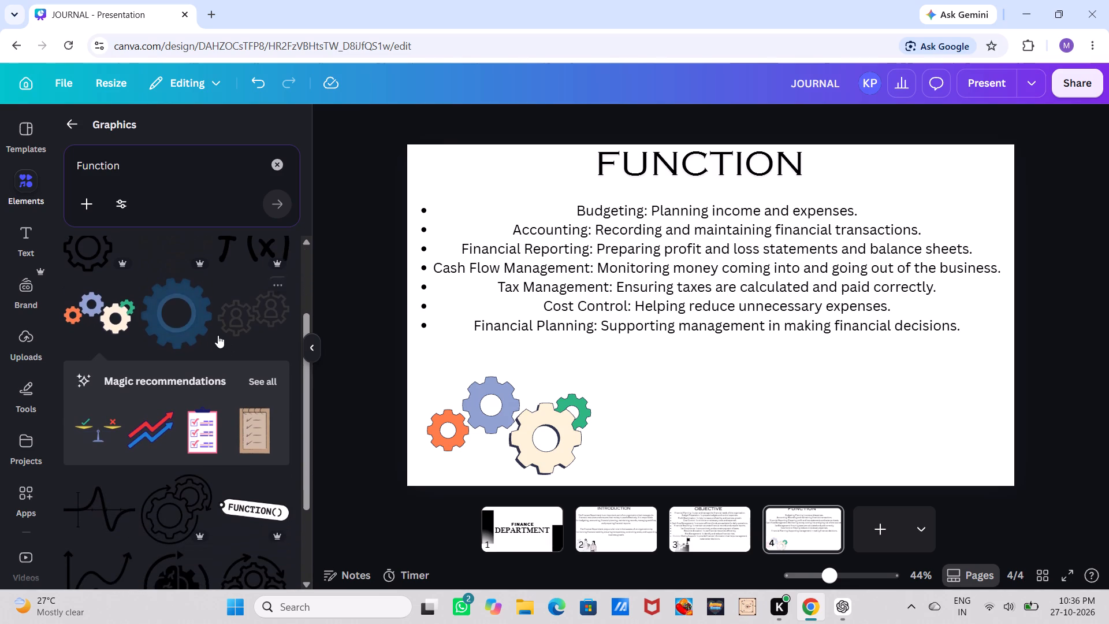
{"action": "left_click", "coordinate": [193, 315]}
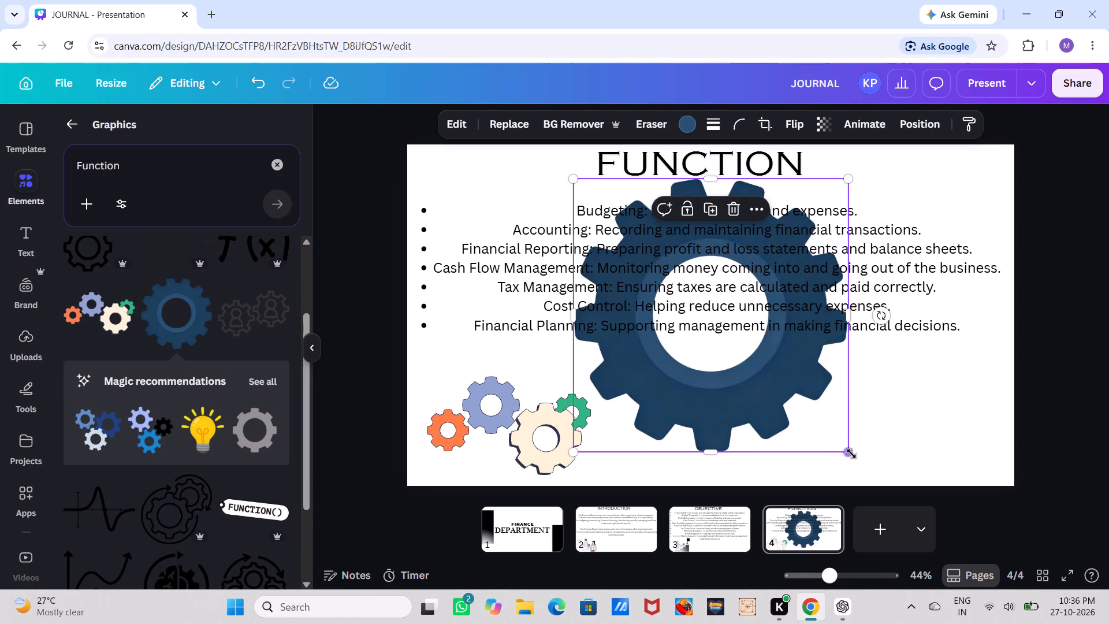
{"action": "left_click_drag", "start_coordinate": [851, 454], "coordinate": [619, 216]}
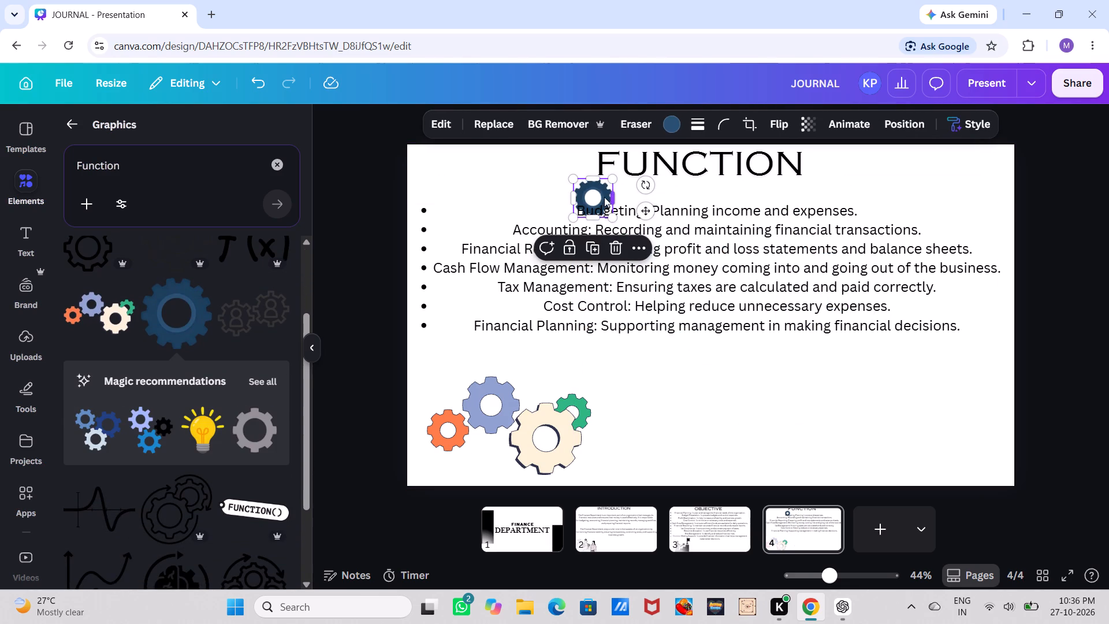
{"action": "left_click_drag", "start_coordinate": [604, 198], "coordinate": [993, 164]}
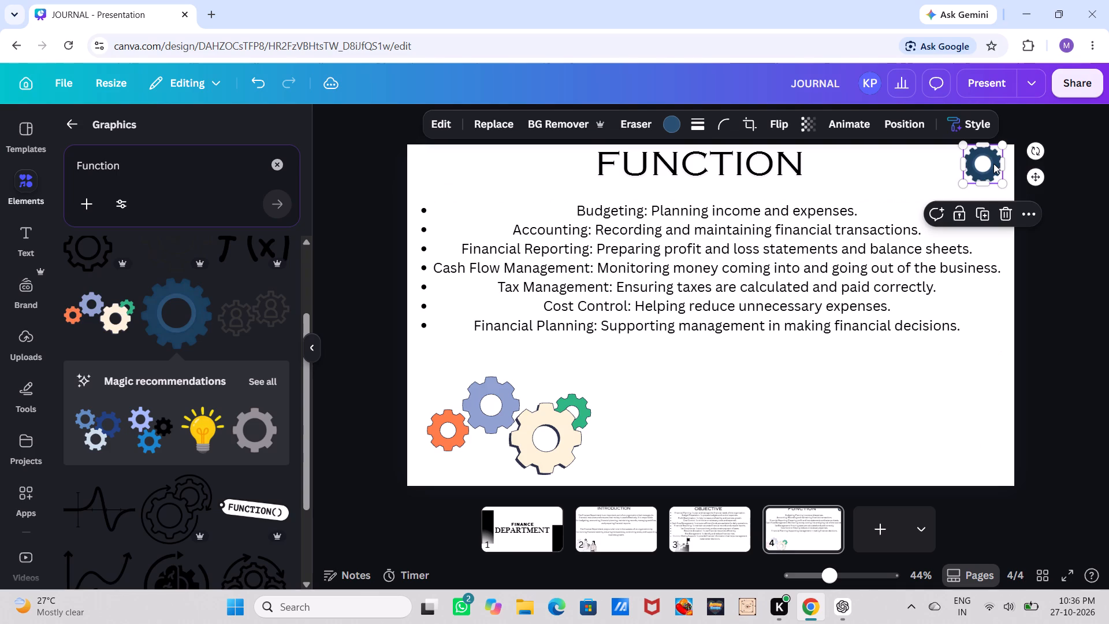
{"action": "left_click_drag", "start_coordinate": [991, 165], "coordinate": [981, 207]}
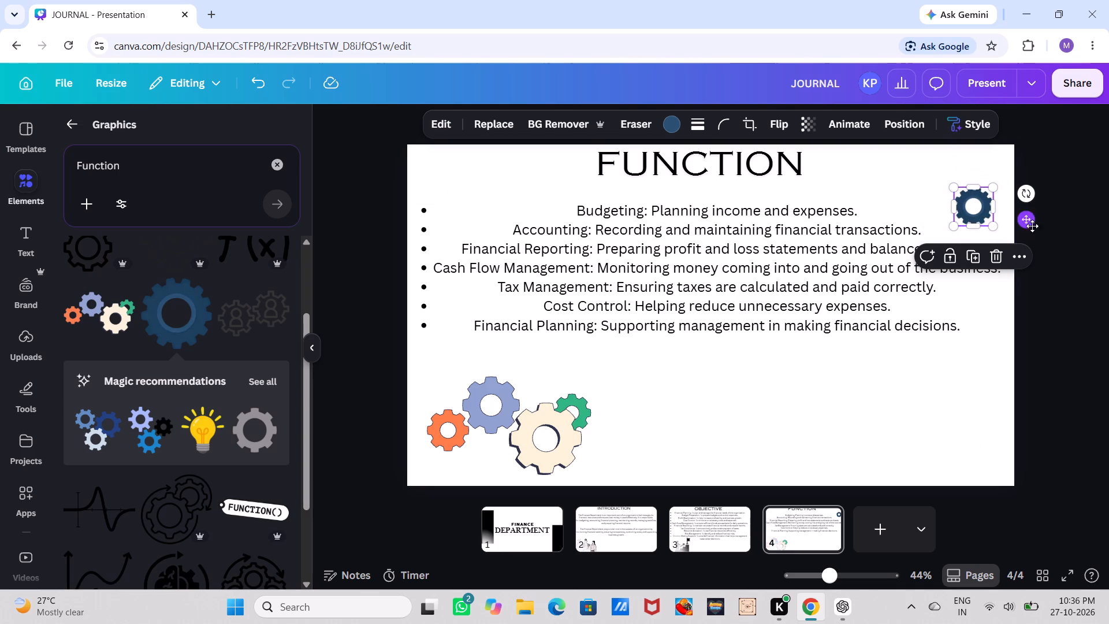
{"action": "left_click", "coordinate": [1039, 231]}
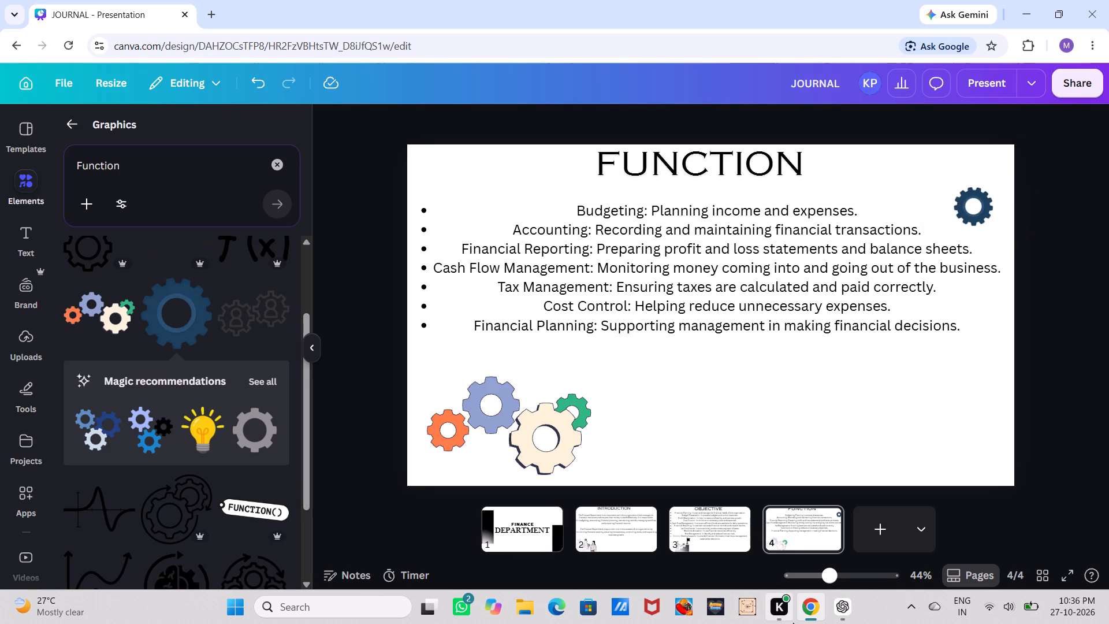